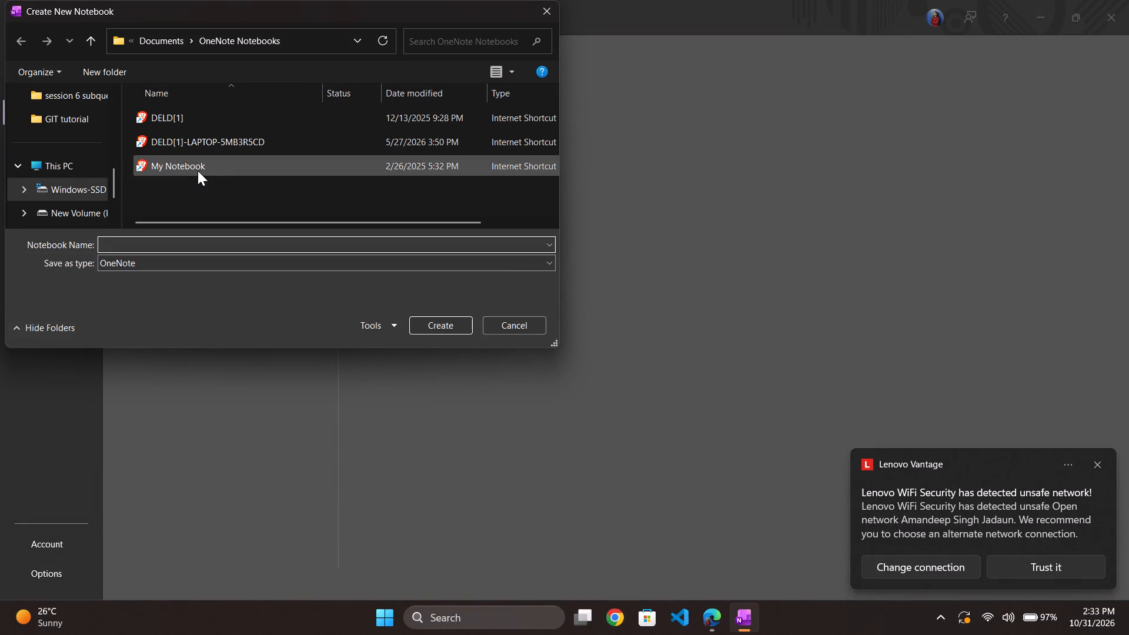
Open the New Volume (E:) drive as the location for the new notebook.
{"action": "double_click", "coordinate": [60, 219]}
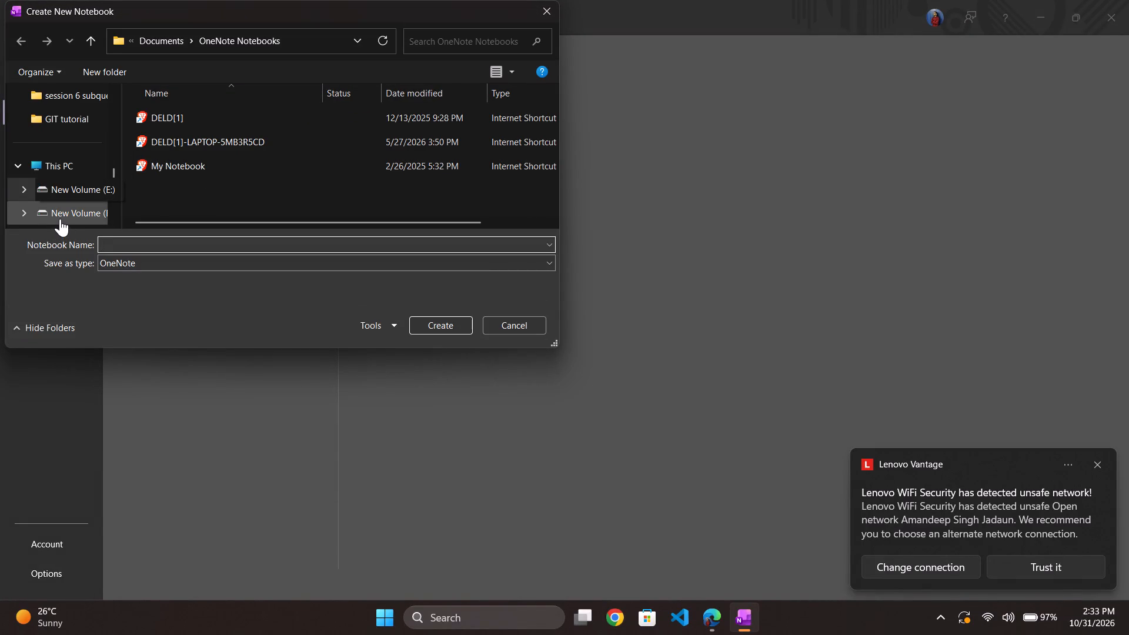
{"action": "scroll", "coordinate": [168, 163], "scroll_direction": "down", "scroll_amount": 1}
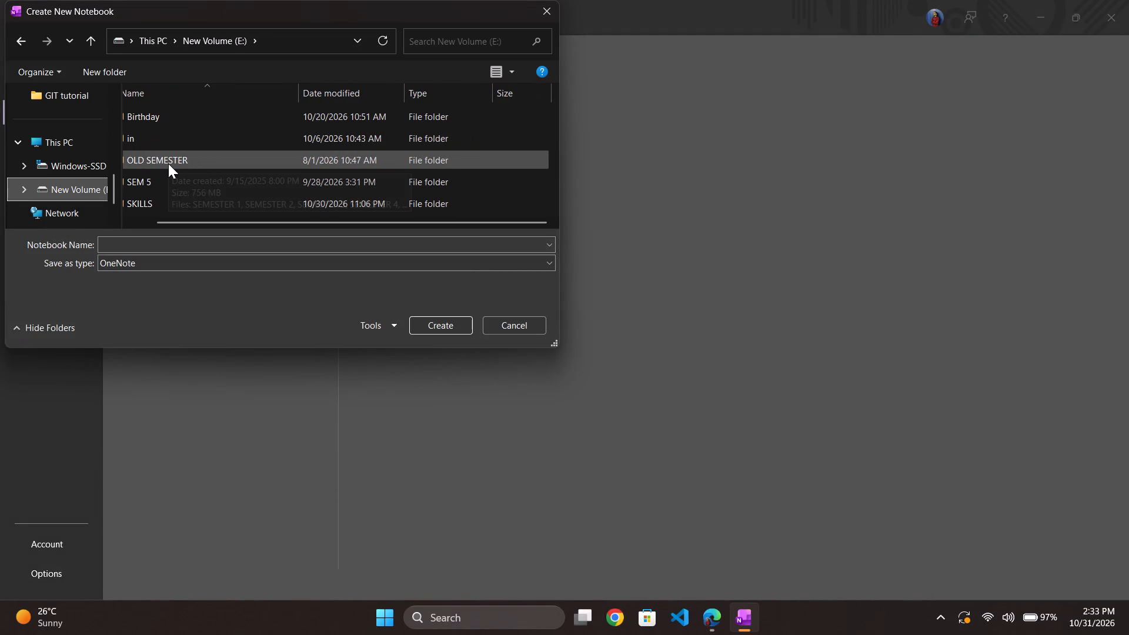
{"action": "scroll", "coordinate": [168, 163], "scroll_direction": "right", "scroll_amount": 1}
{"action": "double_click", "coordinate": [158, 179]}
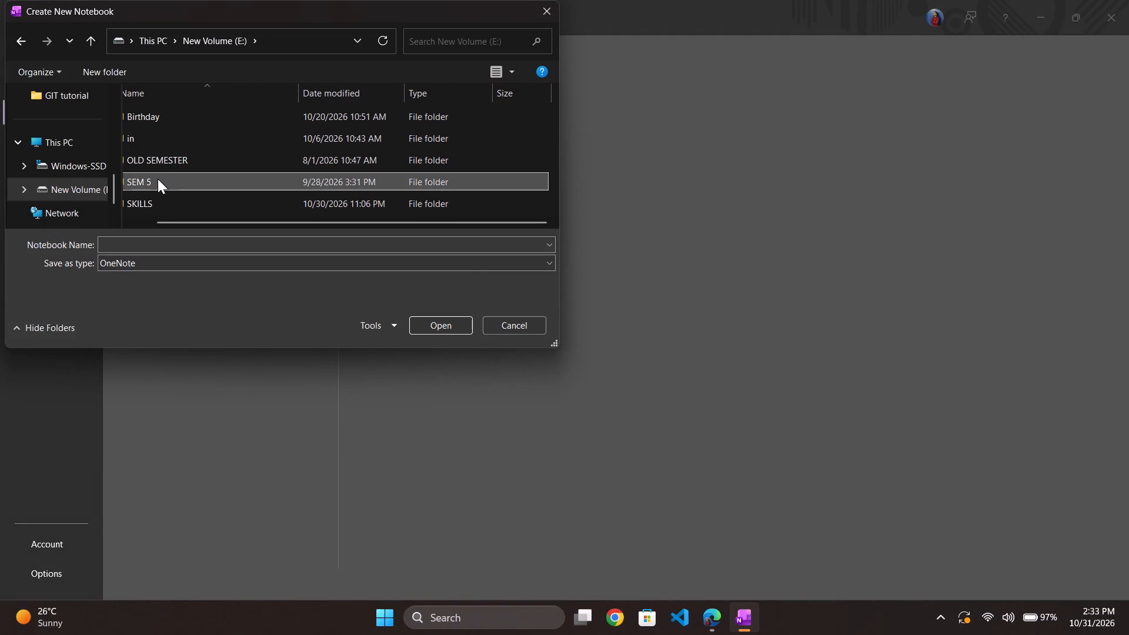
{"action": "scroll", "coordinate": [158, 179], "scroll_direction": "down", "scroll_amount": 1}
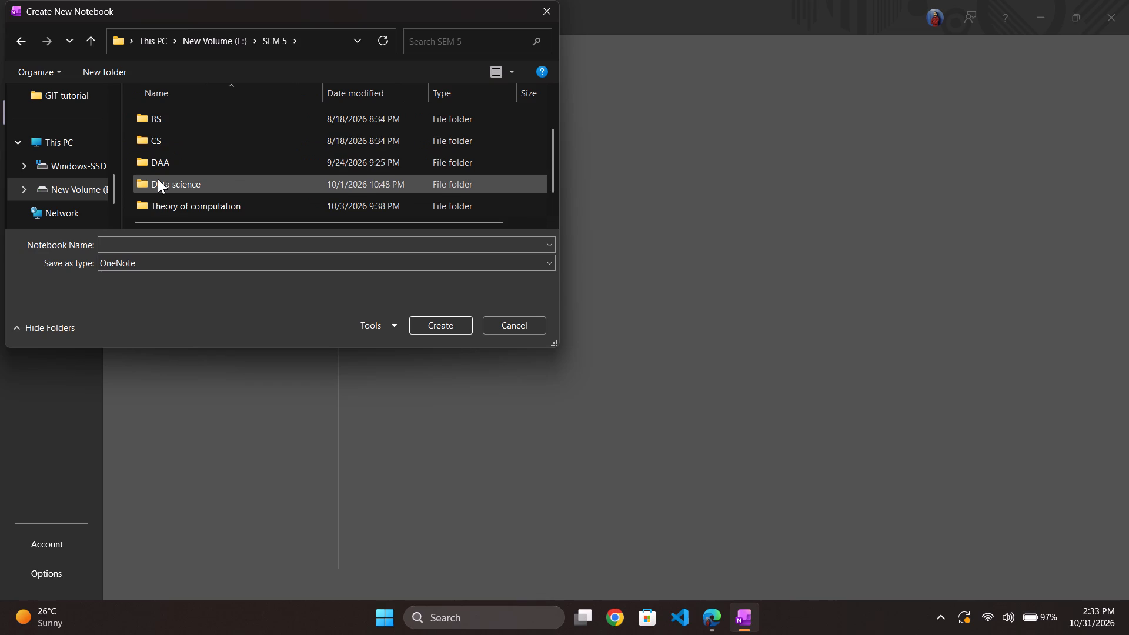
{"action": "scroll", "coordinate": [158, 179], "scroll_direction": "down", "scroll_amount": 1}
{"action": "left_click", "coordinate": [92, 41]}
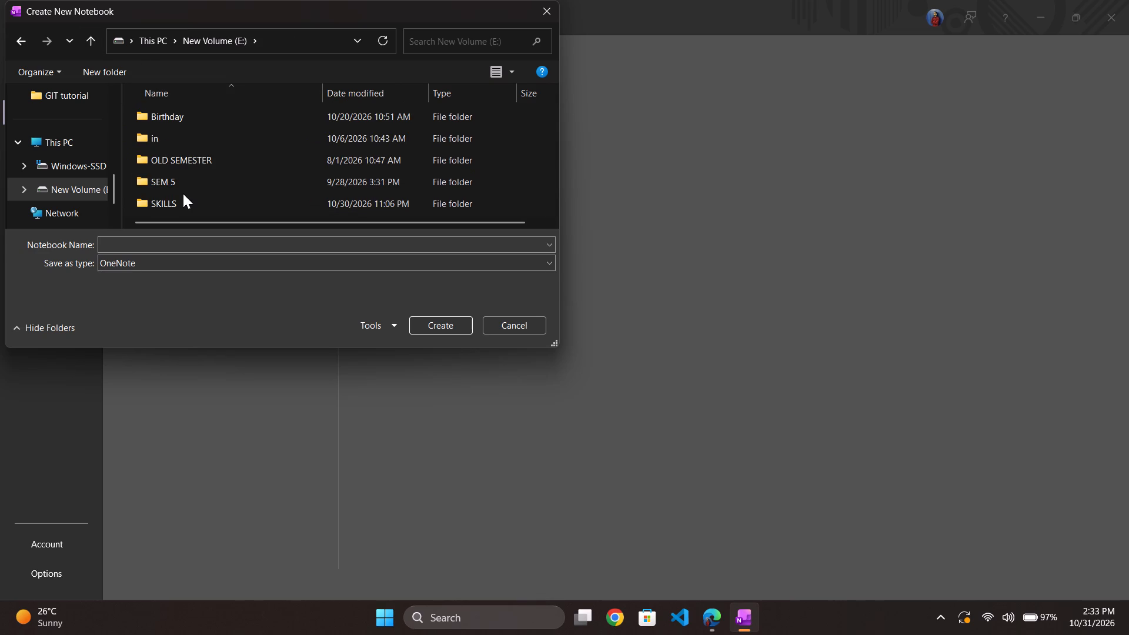
Open the SKILLS folder on the E: drive.
{"action": "left_click_drag", "start_coordinate": [183, 193], "coordinate": [180, 200]}
{"action": "double_click", "coordinate": [180, 200]}
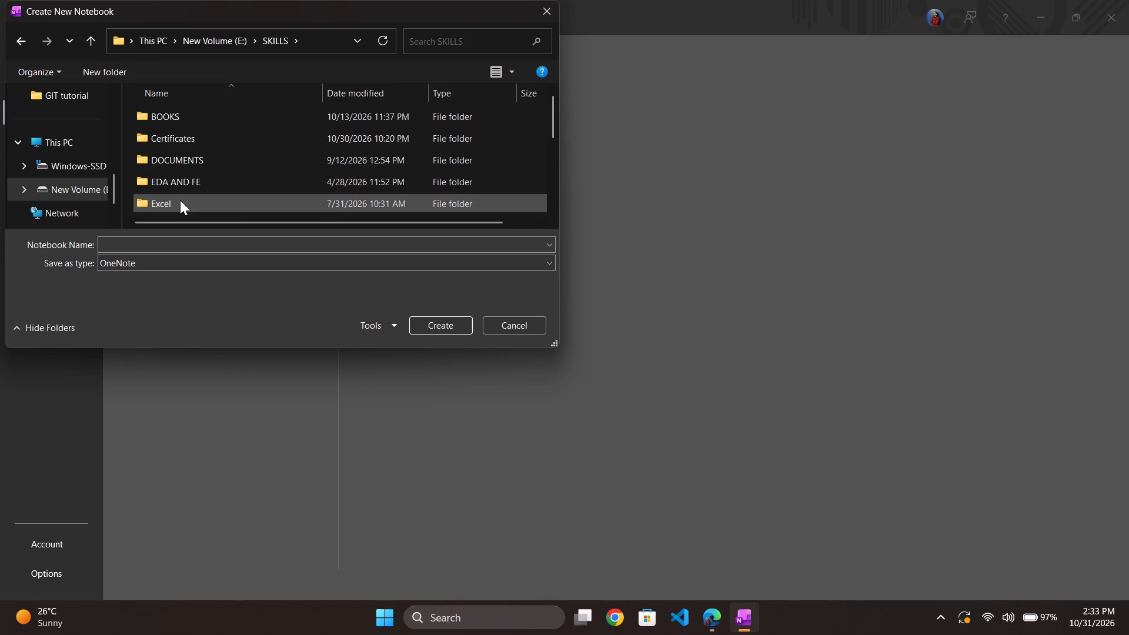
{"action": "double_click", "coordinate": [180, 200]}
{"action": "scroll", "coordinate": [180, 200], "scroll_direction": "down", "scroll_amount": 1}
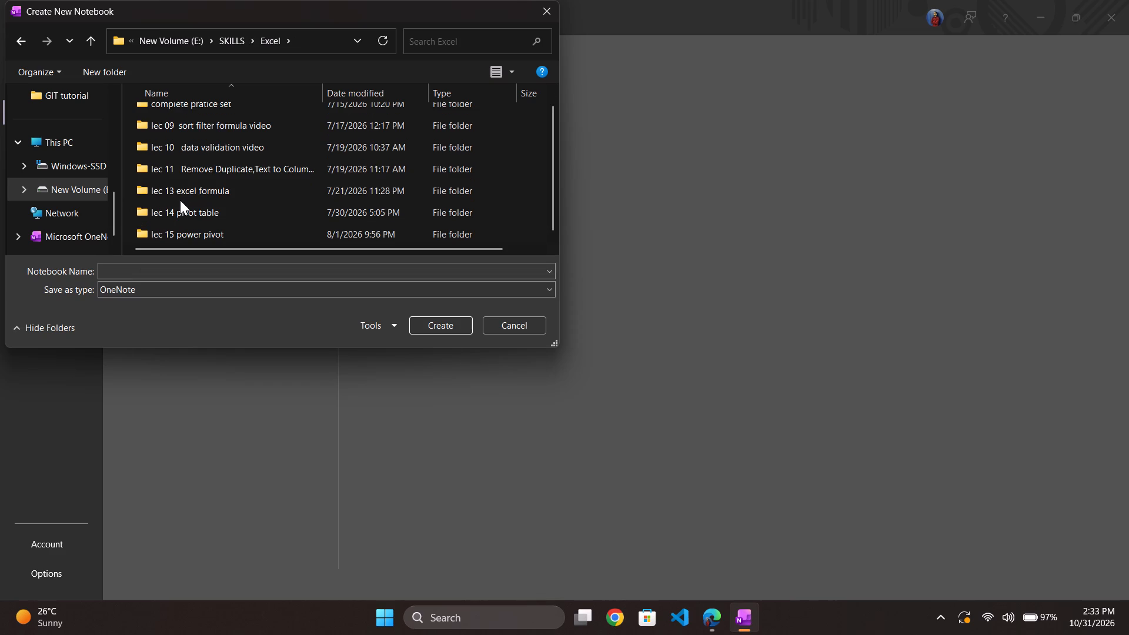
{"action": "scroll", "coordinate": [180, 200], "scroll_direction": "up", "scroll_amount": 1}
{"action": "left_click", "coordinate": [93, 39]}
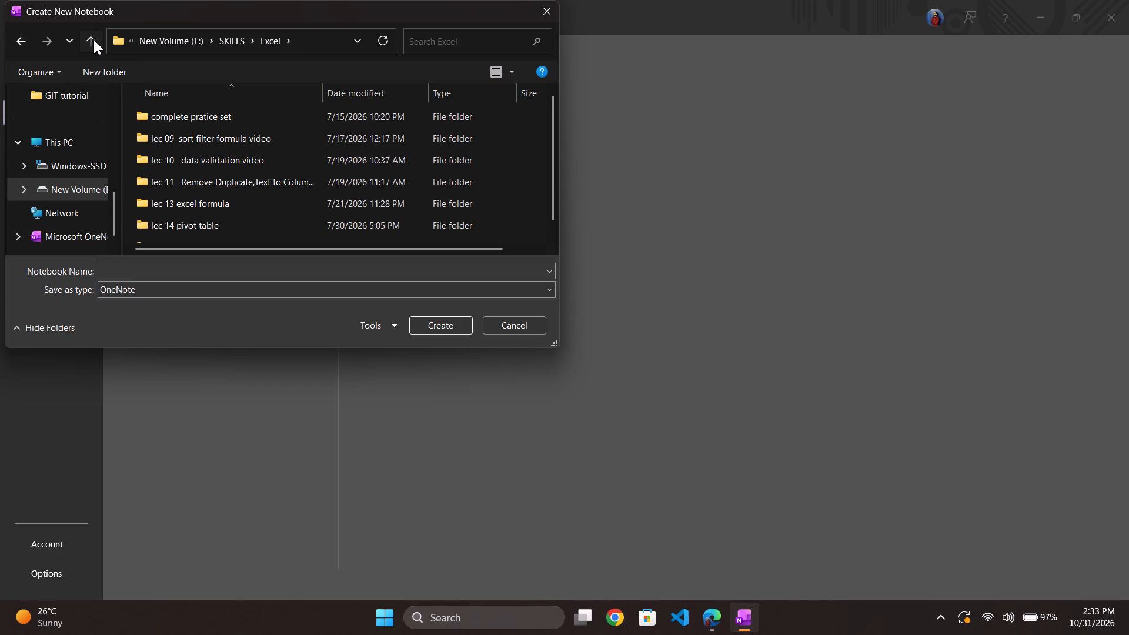
Open the notes folder inside microsoft fabric as the notebook's save location.
{"action": "scroll", "coordinate": [200, 166], "scroll_direction": "down", "scroll_amount": 1}
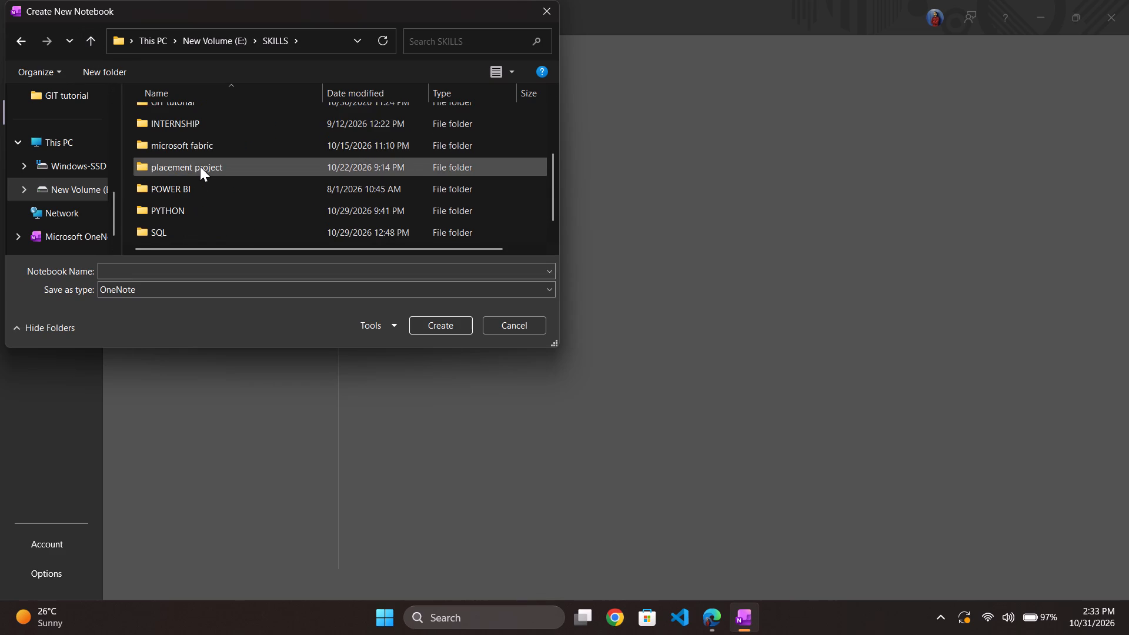
{"action": "double_click", "coordinate": [181, 147]}
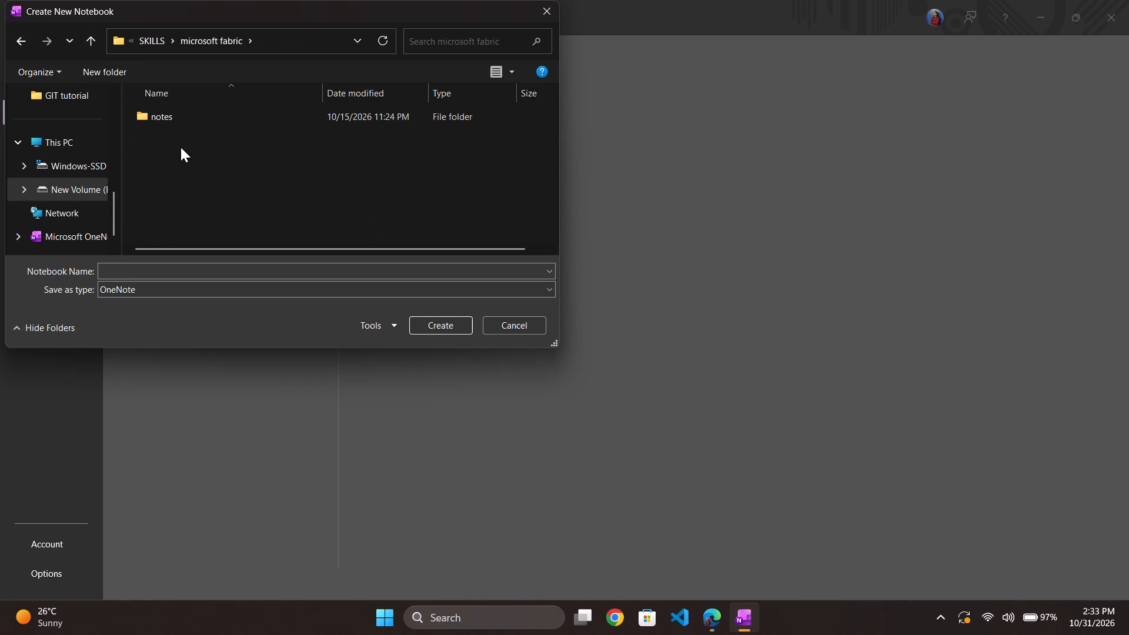
{"action": "double_click", "coordinate": [176, 113]}
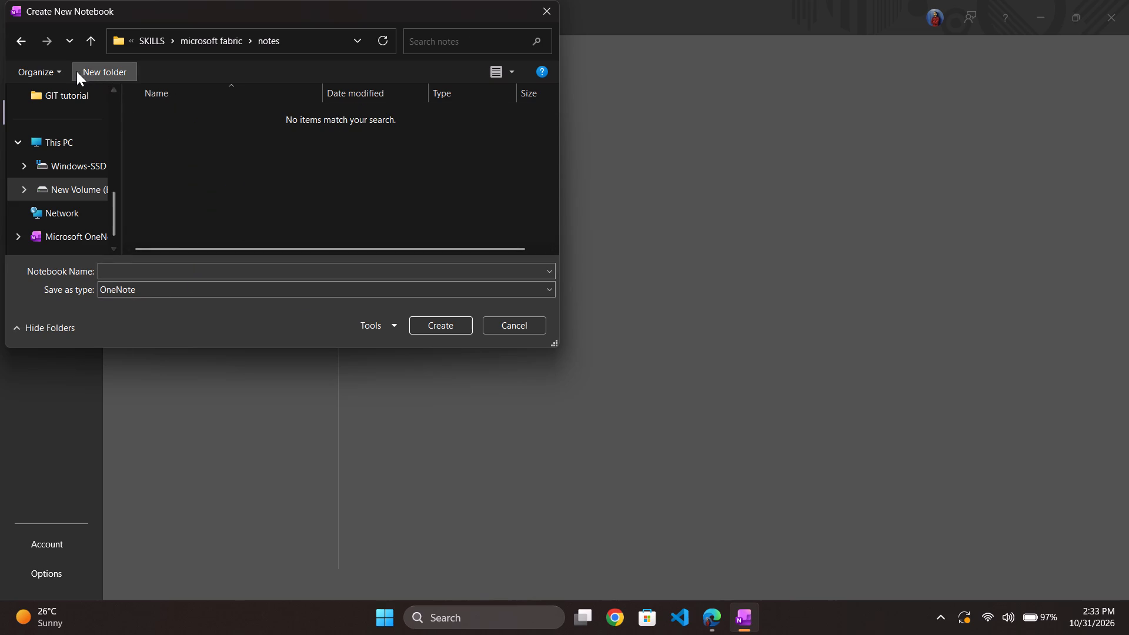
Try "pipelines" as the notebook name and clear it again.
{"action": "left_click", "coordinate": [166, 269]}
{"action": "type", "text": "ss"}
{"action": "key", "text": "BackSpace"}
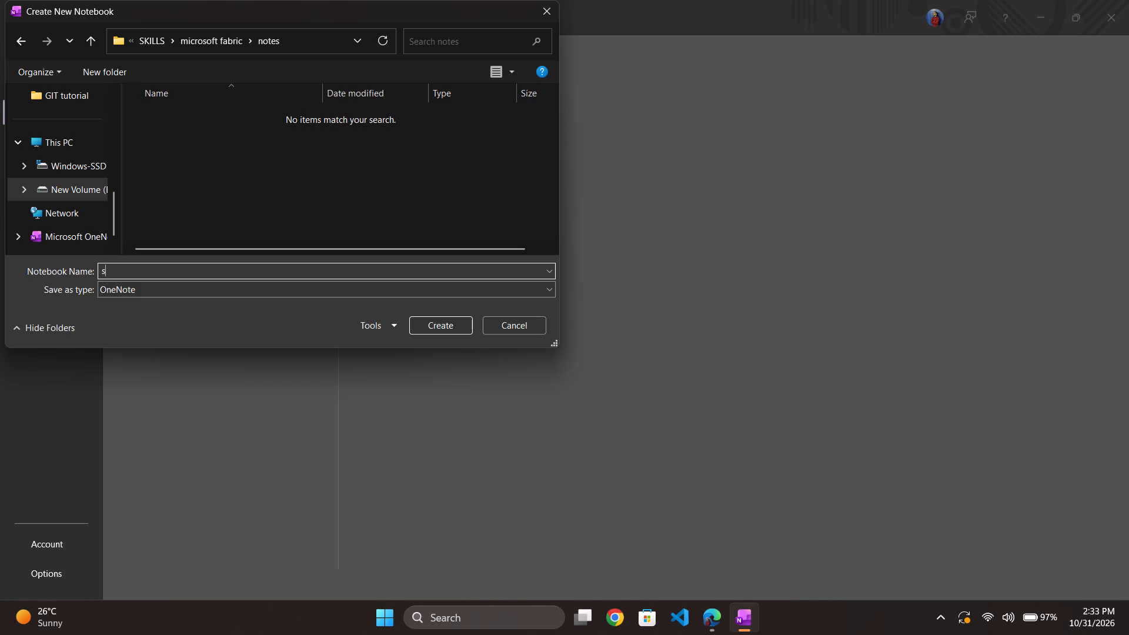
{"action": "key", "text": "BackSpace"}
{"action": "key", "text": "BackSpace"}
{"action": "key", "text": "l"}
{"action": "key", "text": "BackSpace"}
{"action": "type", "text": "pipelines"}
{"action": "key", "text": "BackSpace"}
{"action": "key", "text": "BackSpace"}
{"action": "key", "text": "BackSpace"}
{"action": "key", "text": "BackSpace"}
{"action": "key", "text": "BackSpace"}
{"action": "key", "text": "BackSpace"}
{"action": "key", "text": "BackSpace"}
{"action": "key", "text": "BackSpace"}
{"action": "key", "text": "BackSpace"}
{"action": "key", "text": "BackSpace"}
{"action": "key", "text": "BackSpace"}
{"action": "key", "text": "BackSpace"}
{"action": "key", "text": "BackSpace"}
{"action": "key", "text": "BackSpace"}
Name the notebook "my first pipeline" and create it in the notes folder.
{"action": "type", "text": "my first pip"}
{"action": "type", "text": "eline"}
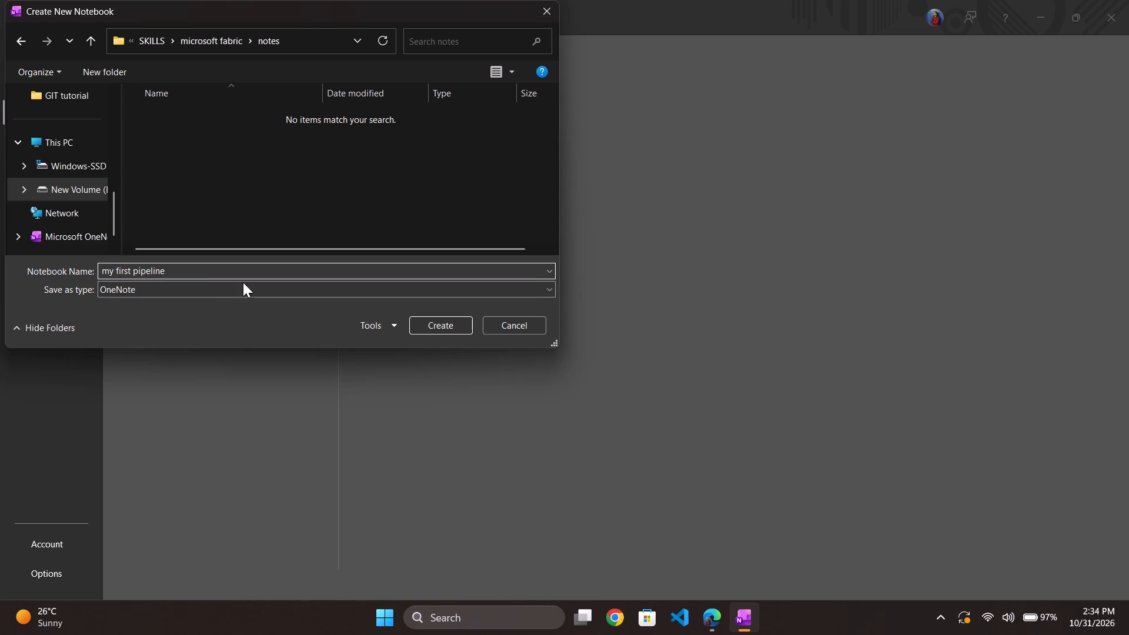
{"action": "left_click", "coordinate": [424, 331]}
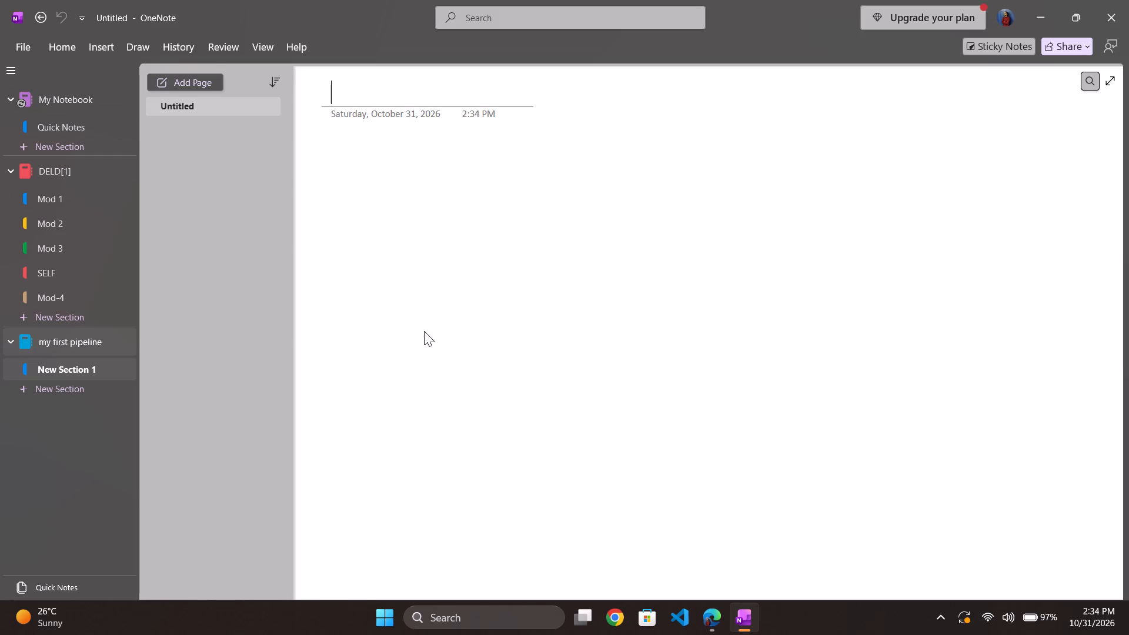
Title the untitled page in New Section 1 "Pipeline" and start its body text.
{"action": "left_click", "coordinate": [424, 165]}
{"action": "left_click", "coordinate": [383, 103]}
{"action": "type", "text": "pipeline"}
{"action": "key", "text": "Return"}
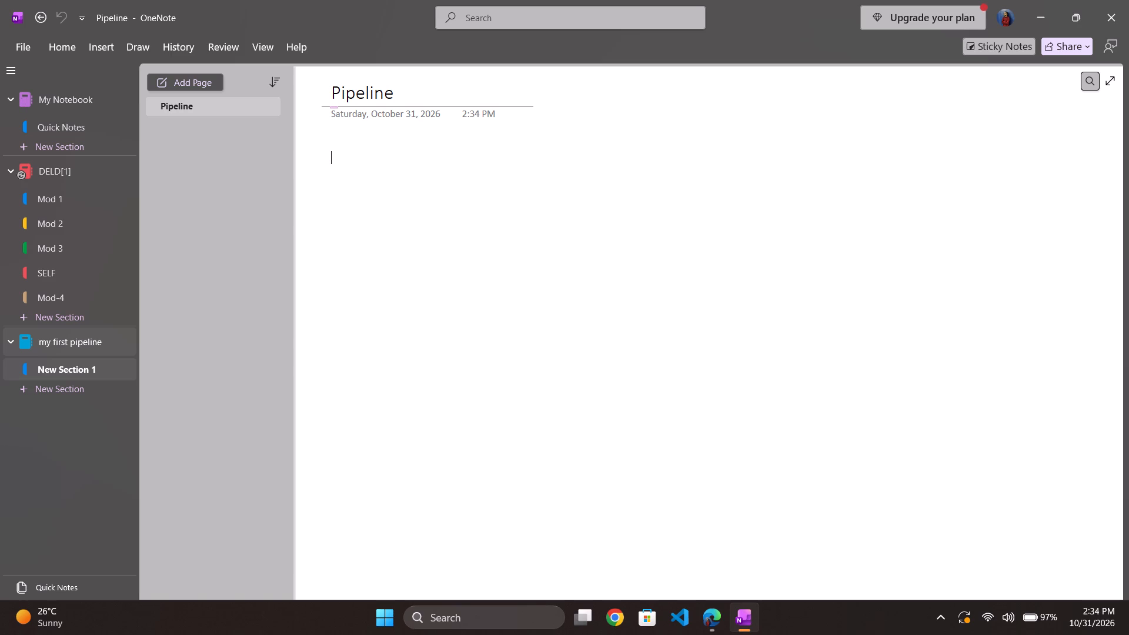
Switch to the pipeline_sales pipeline of Microsoft Fabric in Microsoft Edge.
{"action": "left_click", "coordinate": [703, 628]}
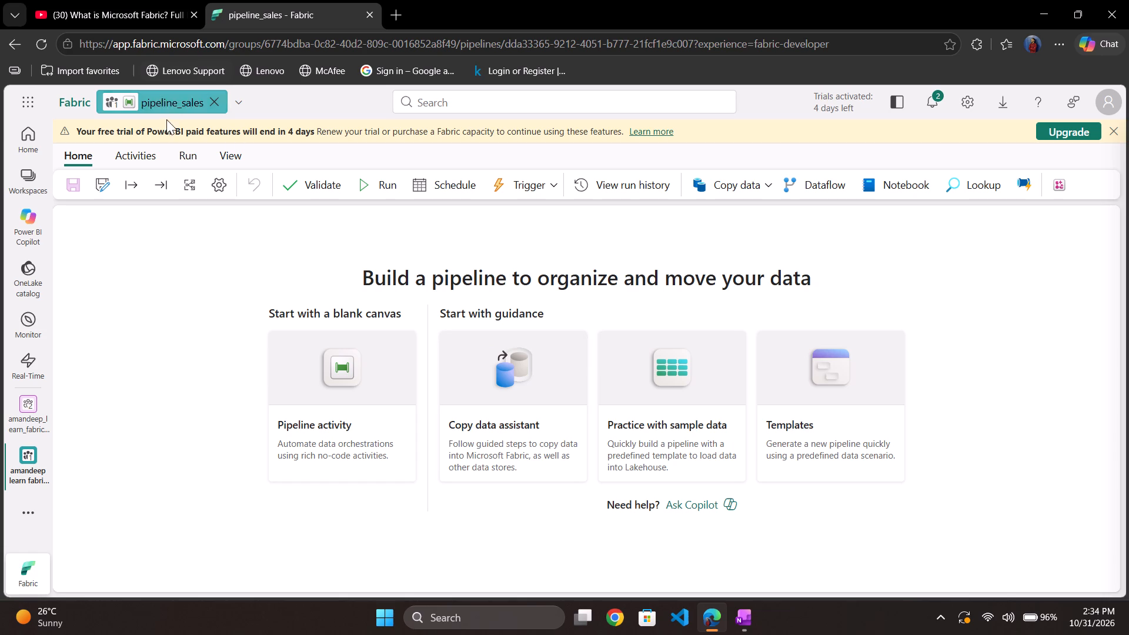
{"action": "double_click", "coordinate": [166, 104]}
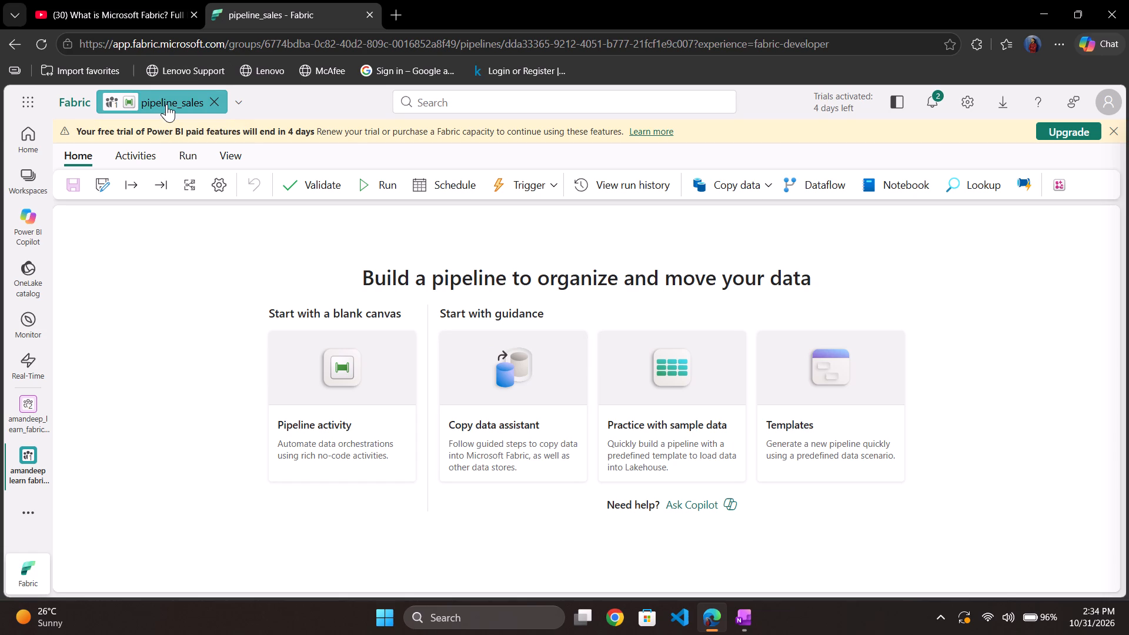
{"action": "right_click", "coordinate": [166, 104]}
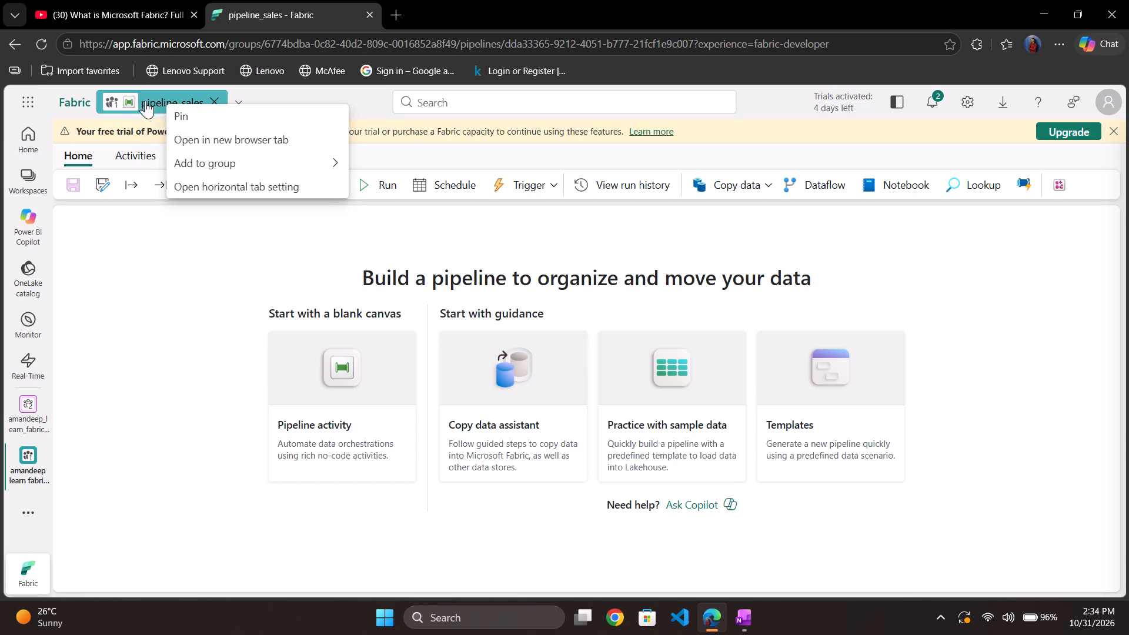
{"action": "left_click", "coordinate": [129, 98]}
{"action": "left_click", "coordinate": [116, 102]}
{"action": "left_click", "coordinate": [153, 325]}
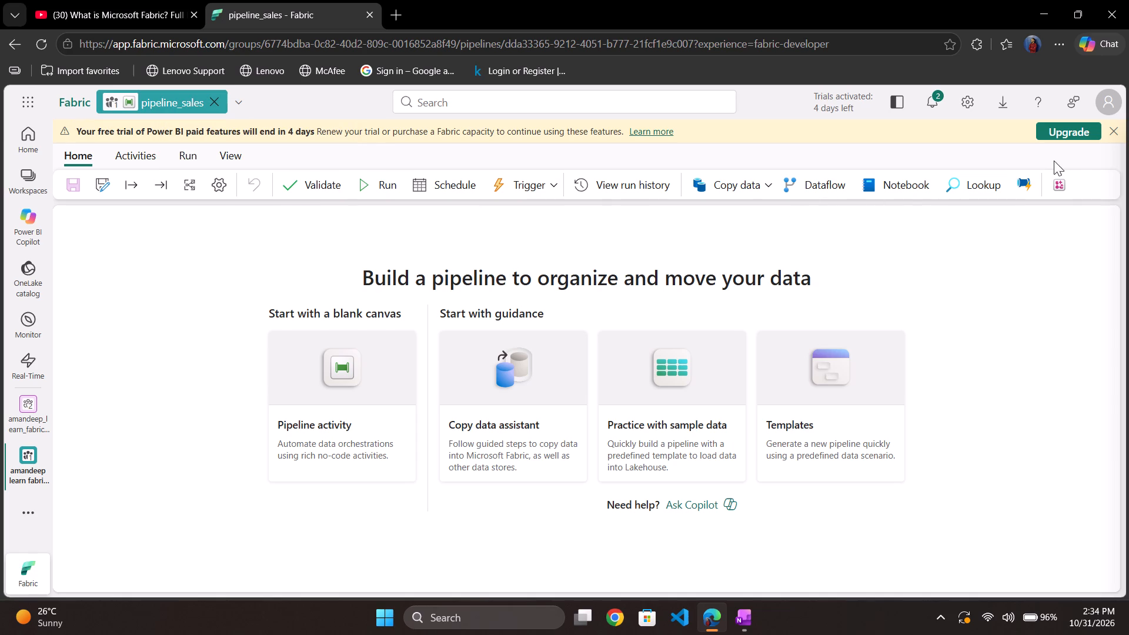
Dismiss the Power BI free trial banner above the pipeline editor.
{"action": "left_click", "coordinate": [1120, 131]}
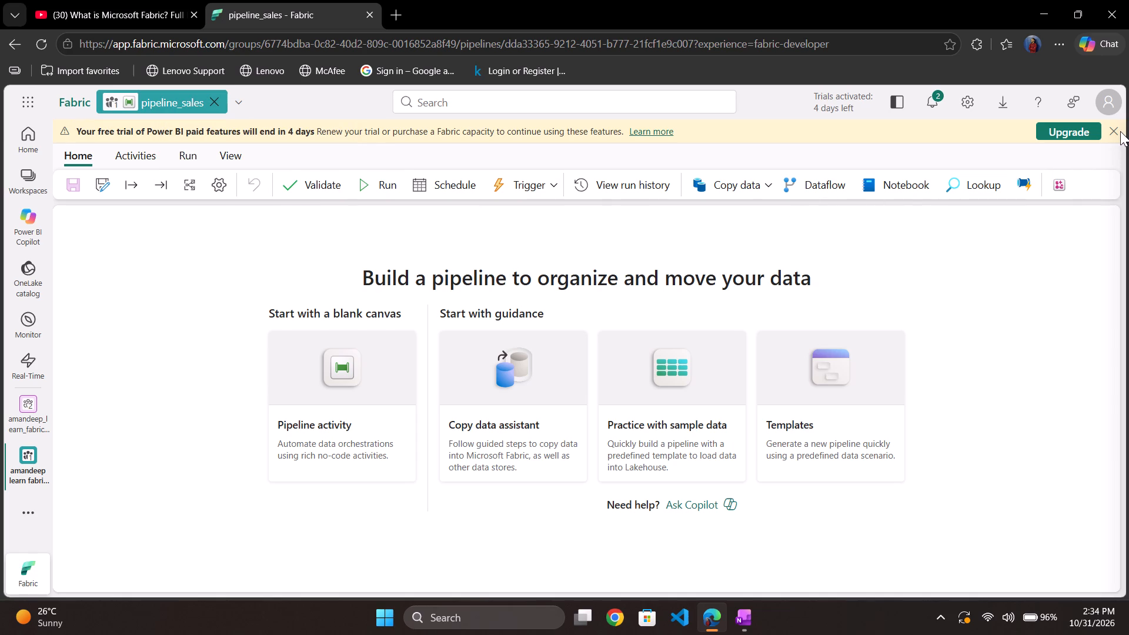
{"action": "left_click", "coordinate": [1116, 131]}
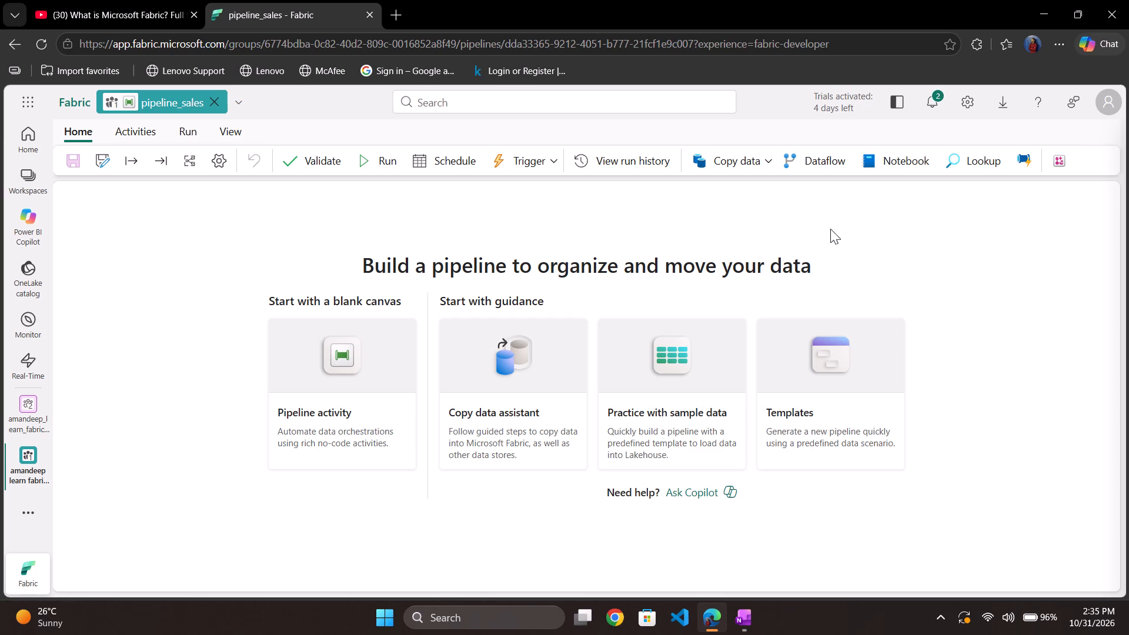
Add a Copy data activity to the pipeline_sales canvas, dismiss the zoom feature notice, and move the activity closer to the canvas centre.
{"action": "left_click", "coordinate": [766, 160]}
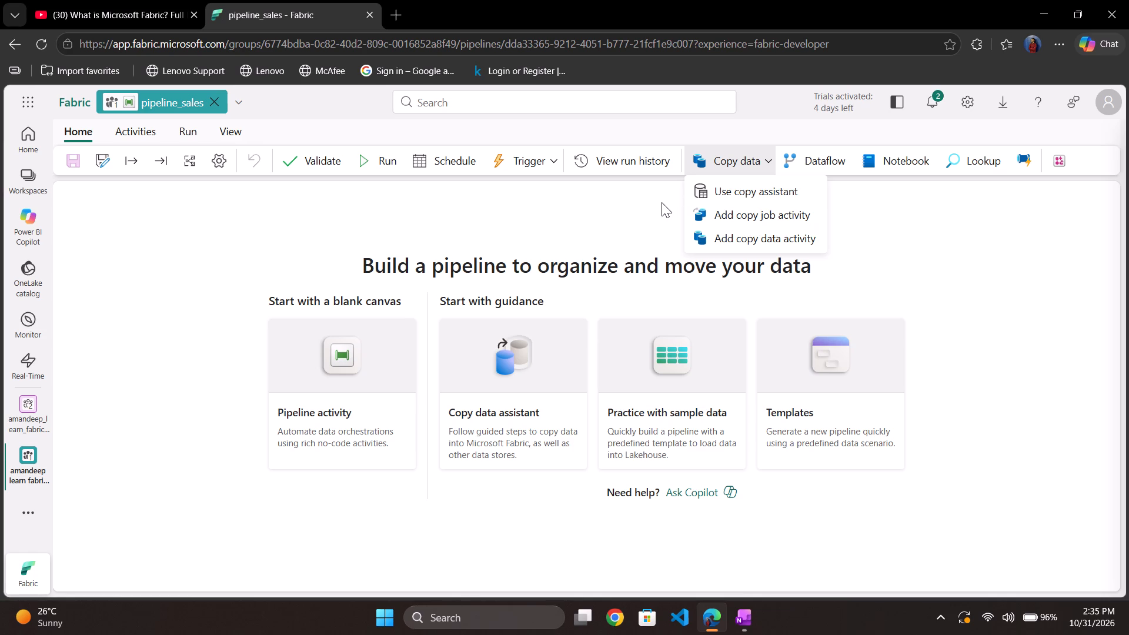
{"action": "left_click", "coordinate": [740, 241]}
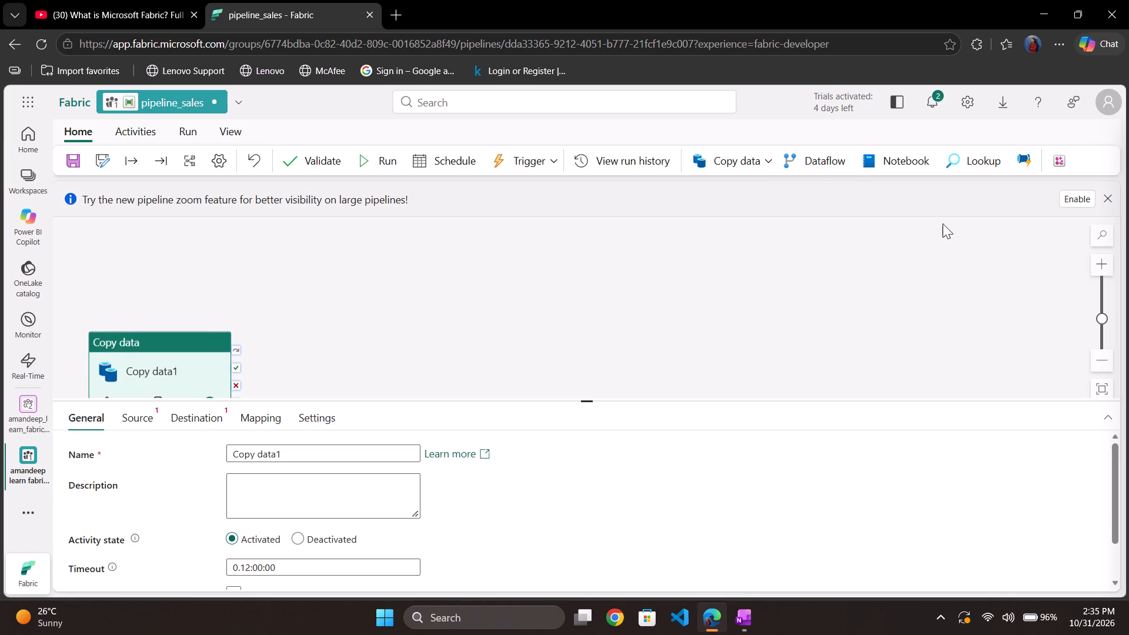
{"action": "left_click", "coordinate": [1109, 199]}
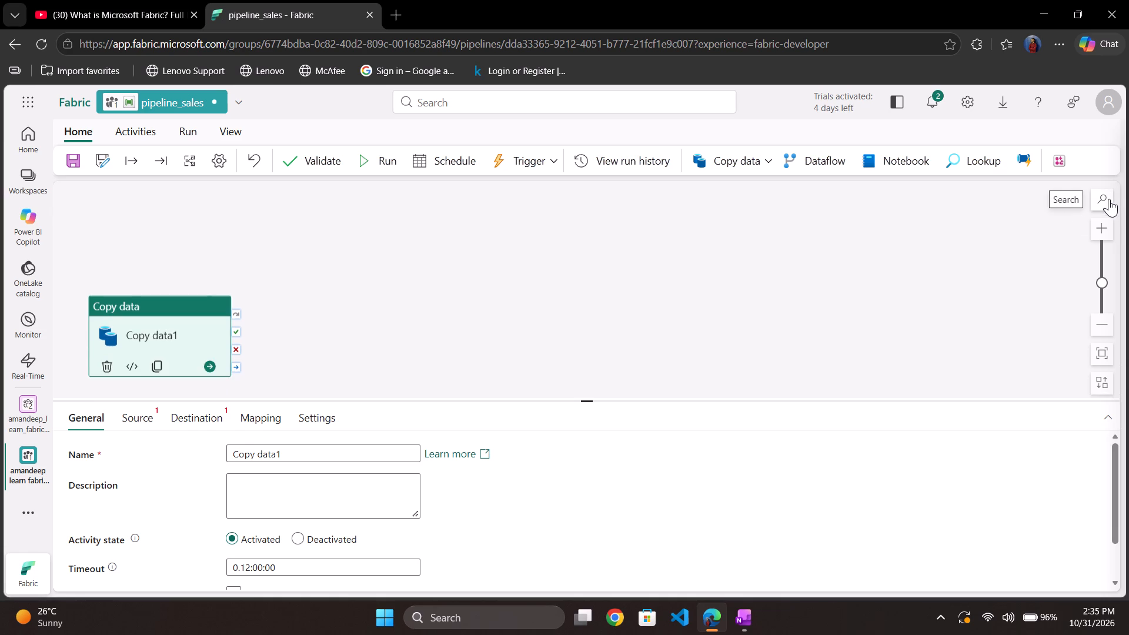
{"action": "left_click_drag", "start_coordinate": [158, 302], "coordinate": [385, 245]}
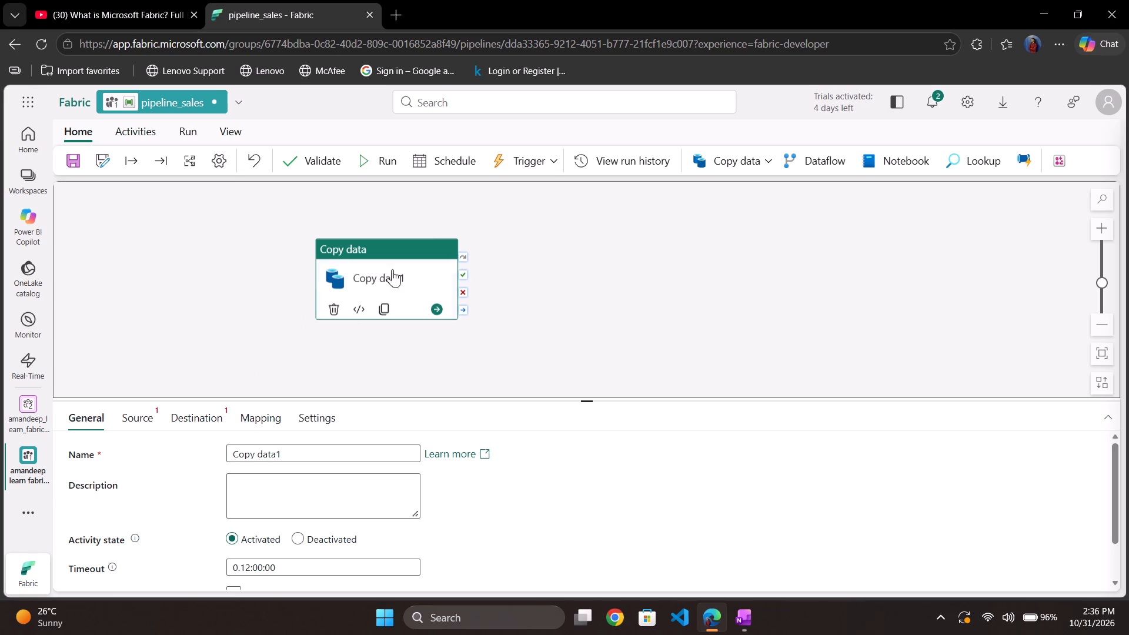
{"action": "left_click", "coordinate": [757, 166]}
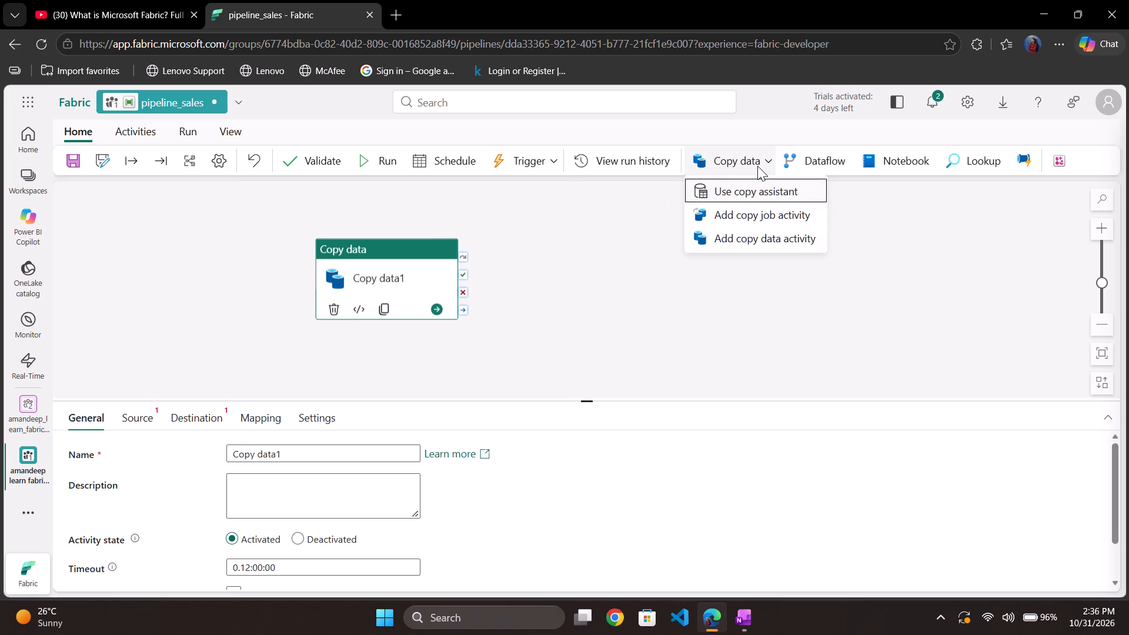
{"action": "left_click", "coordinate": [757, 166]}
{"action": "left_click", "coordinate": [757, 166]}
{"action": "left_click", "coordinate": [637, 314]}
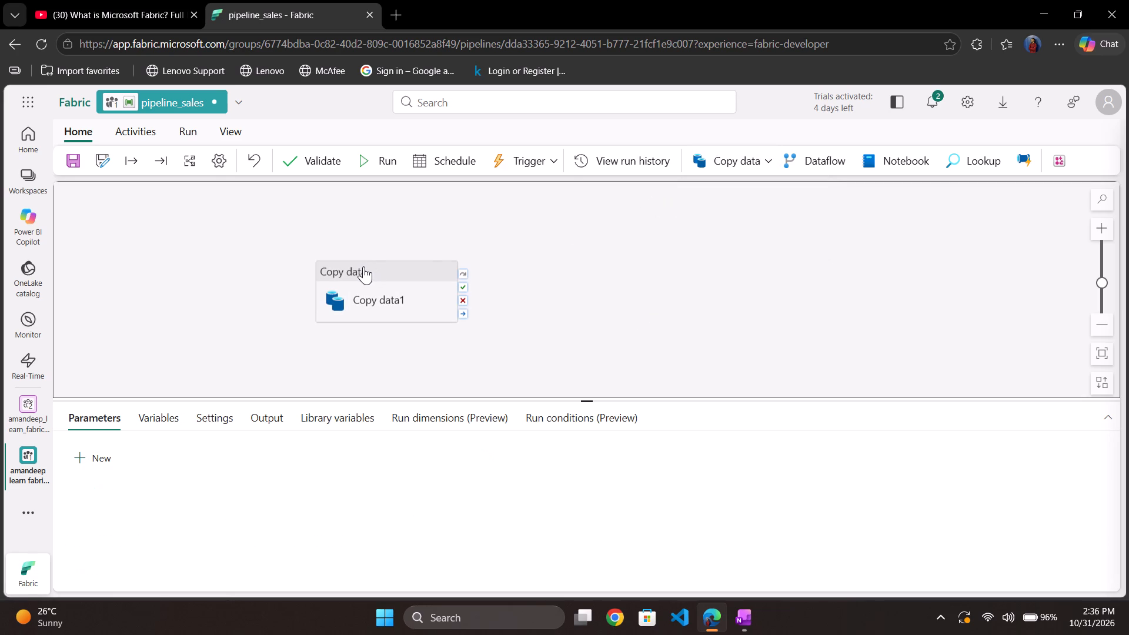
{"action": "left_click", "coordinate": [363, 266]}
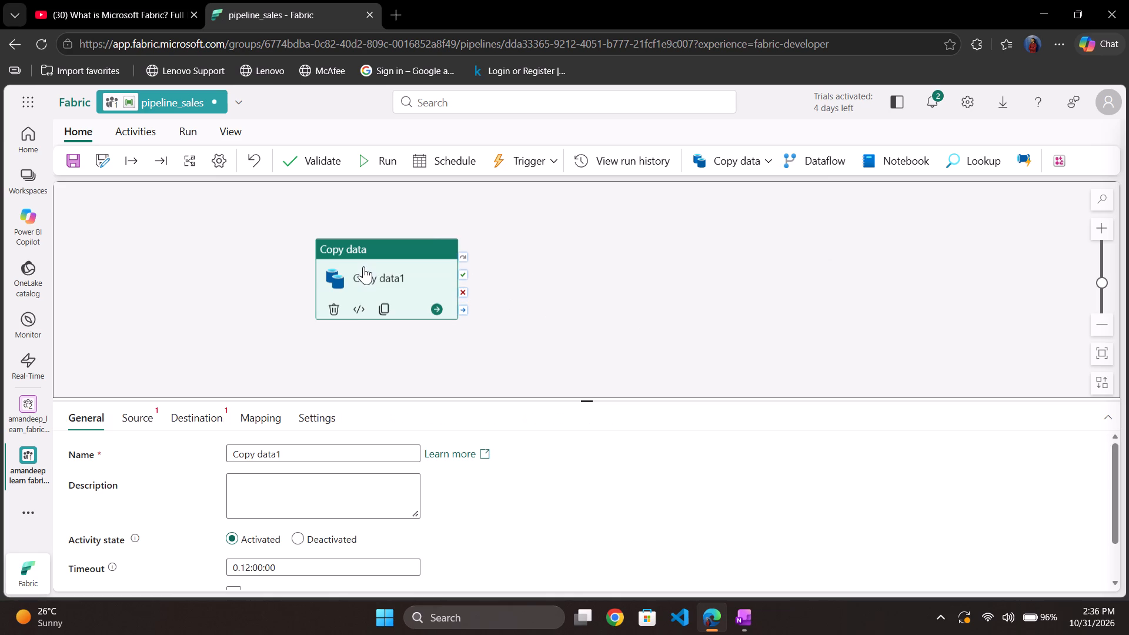
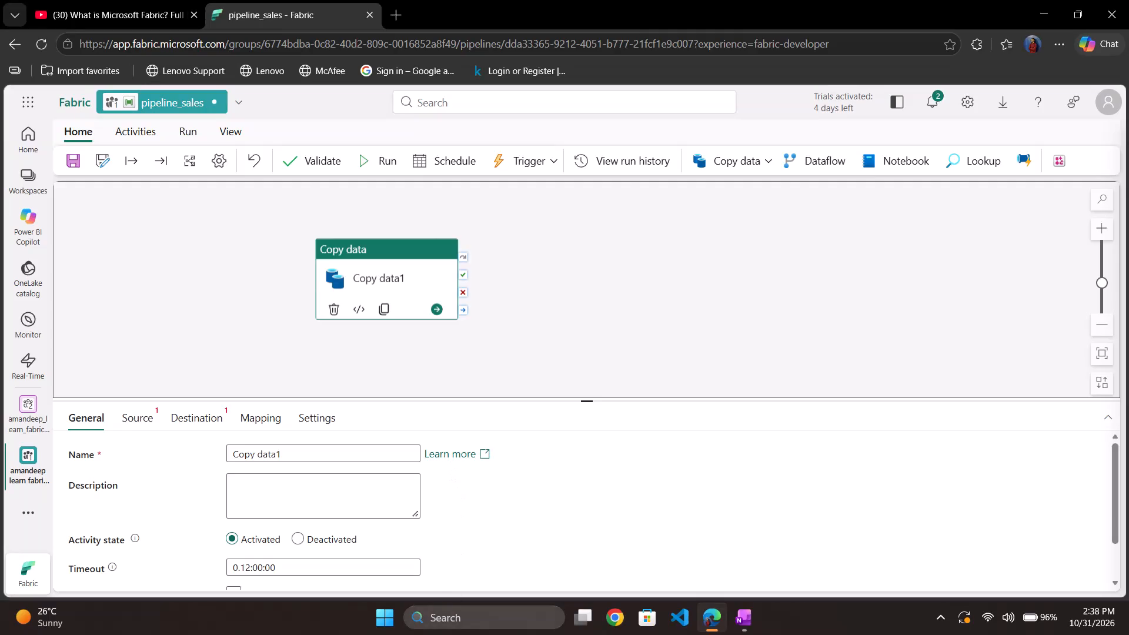
Search Windows for OneDrive and open the personal OneDrive folder in File Explorer.
{"action": "left_click", "coordinate": [450, 625]}
{"action": "type", "text": "one"}
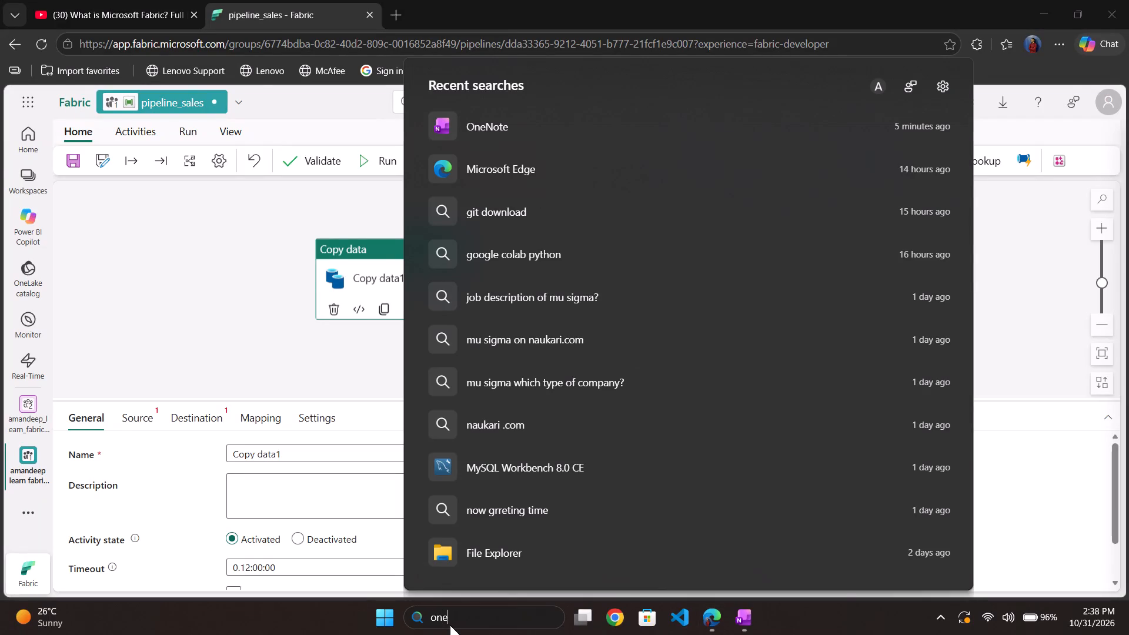
{"action": "key", "text": "space"}
{"action": "type", "text": "frive"}
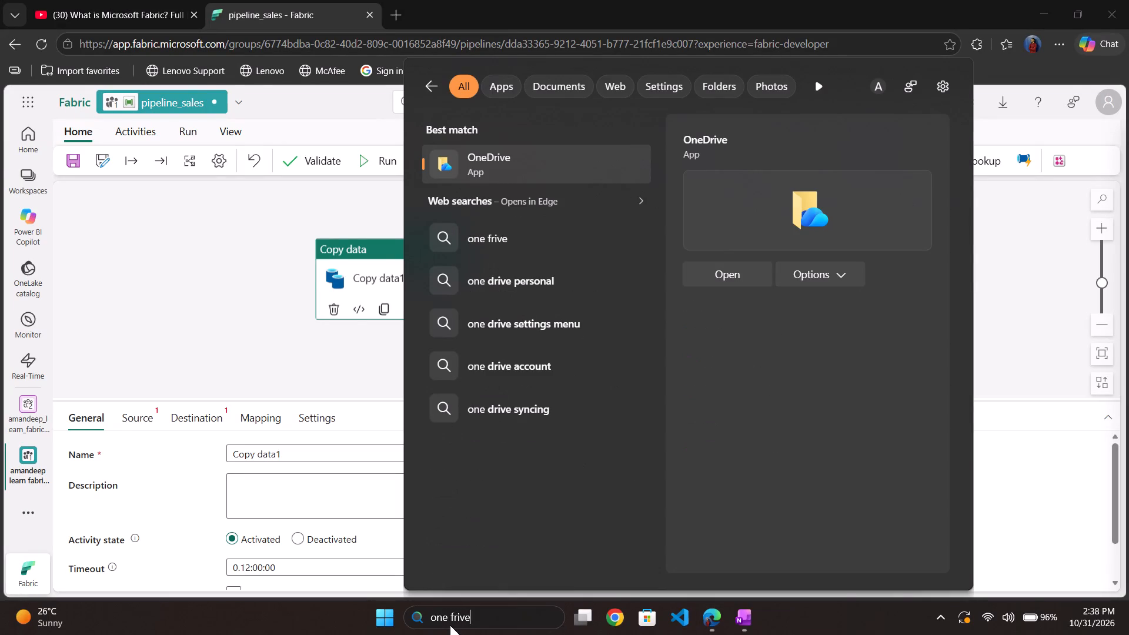
{"action": "key", "text": "Return"}
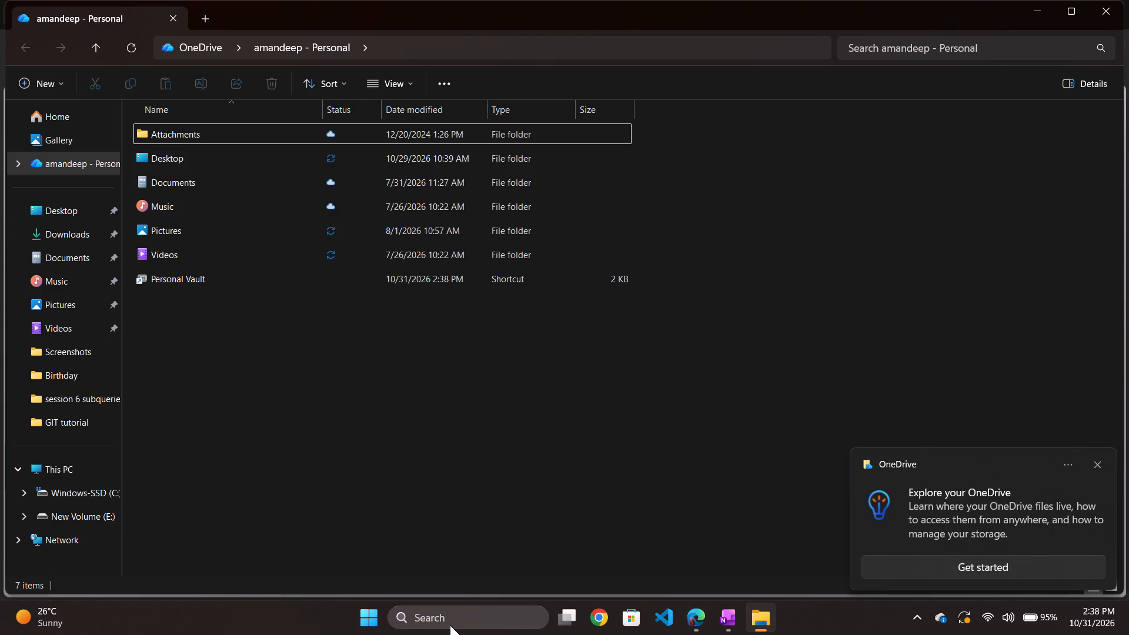
Switch back to the pipeline_sales pipeline in Microsoft Edge and browse all connections for the Copy data activity's source.
{"action": "left_click", "coordinate": [699, 617]}
{"action": "left_click", "coordinate": [128, 423]}
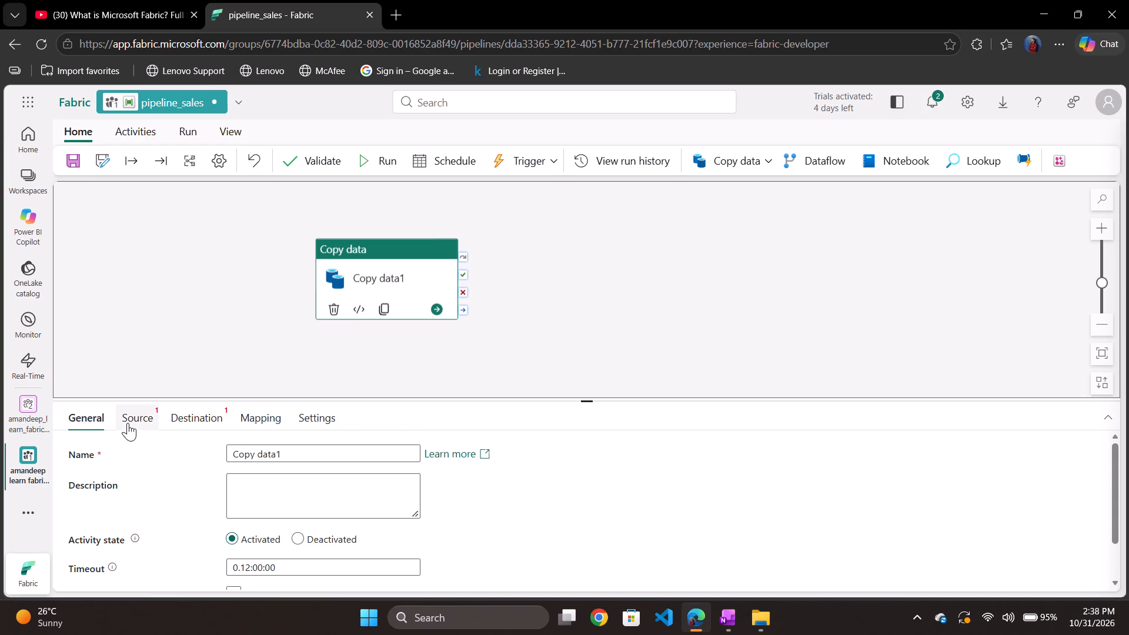
{"action": "left_click", "coordinate": [420, 450]}
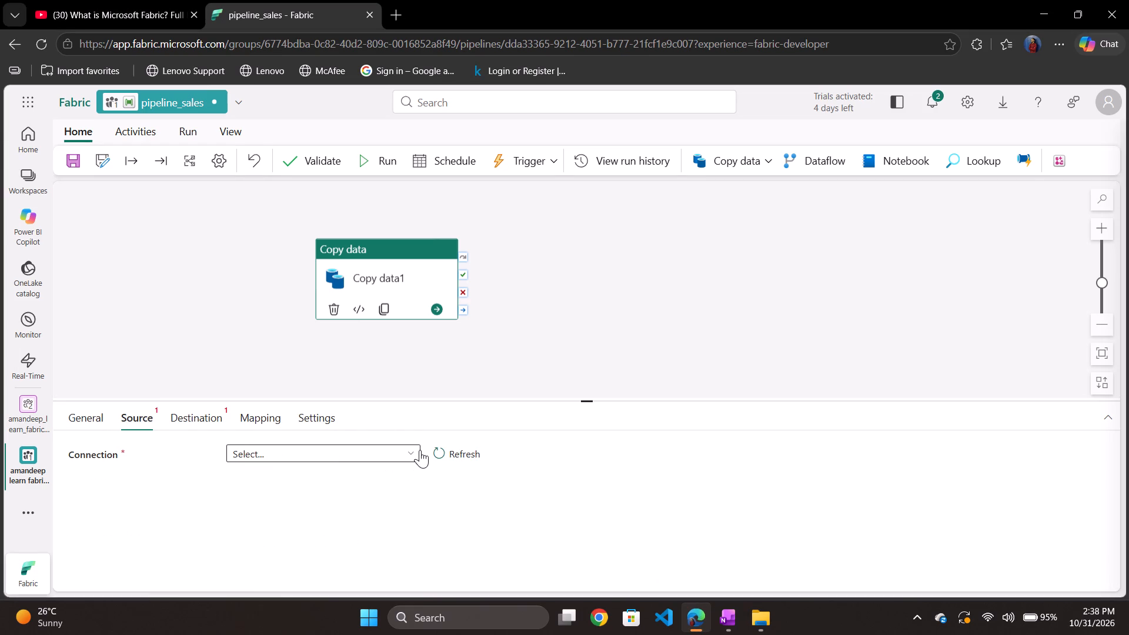
{"action": "left_click", "coordinate": [408, 454]}
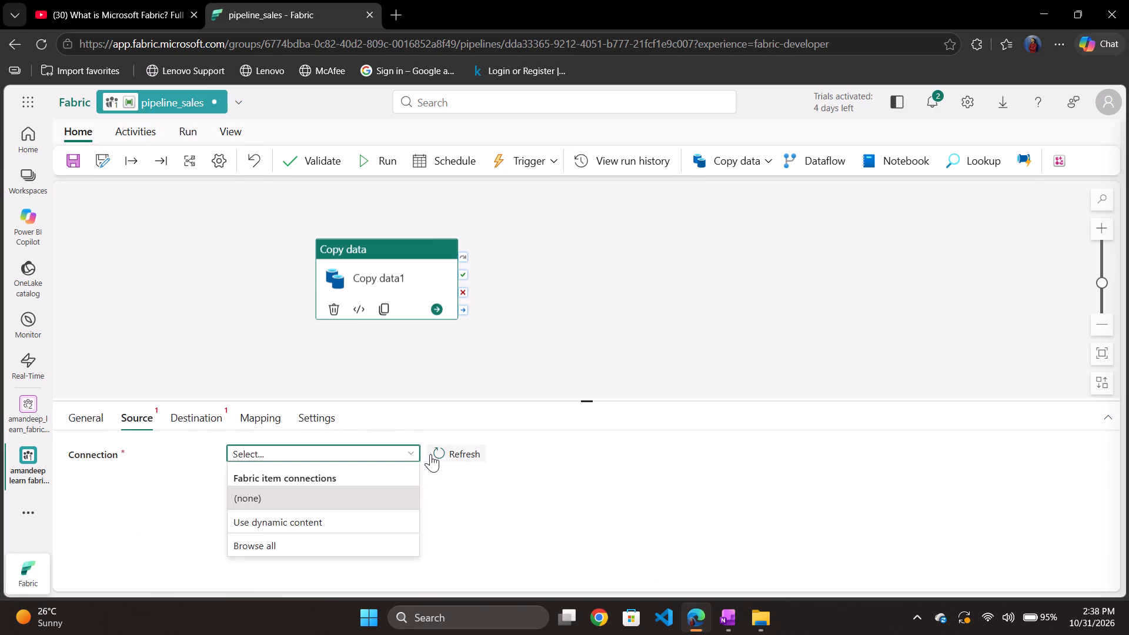
{"action": "left_click", "coordinate": [443, 453]}
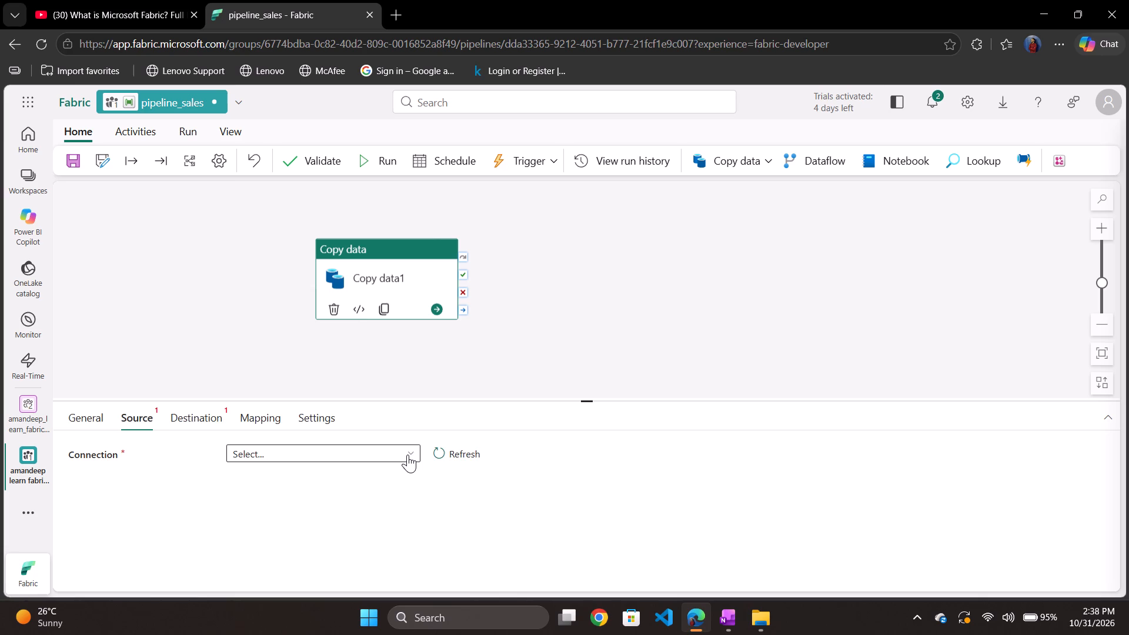
{"action": "left_click", "coordinate": [407, 454]}
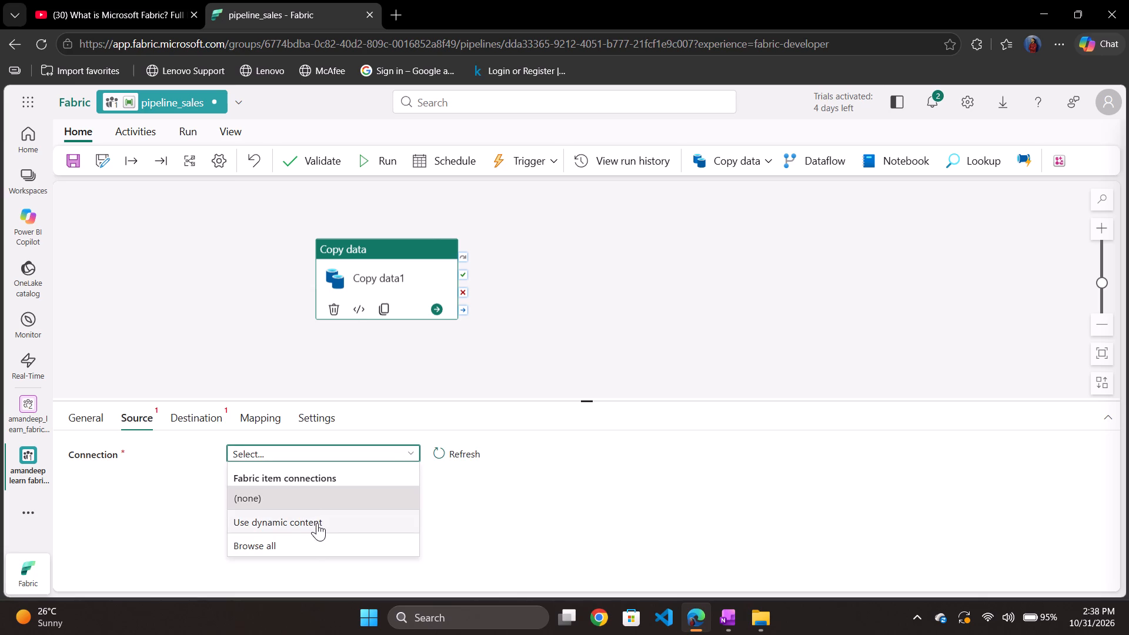
{"action": "left_click", "coordinate": [295, 541]}
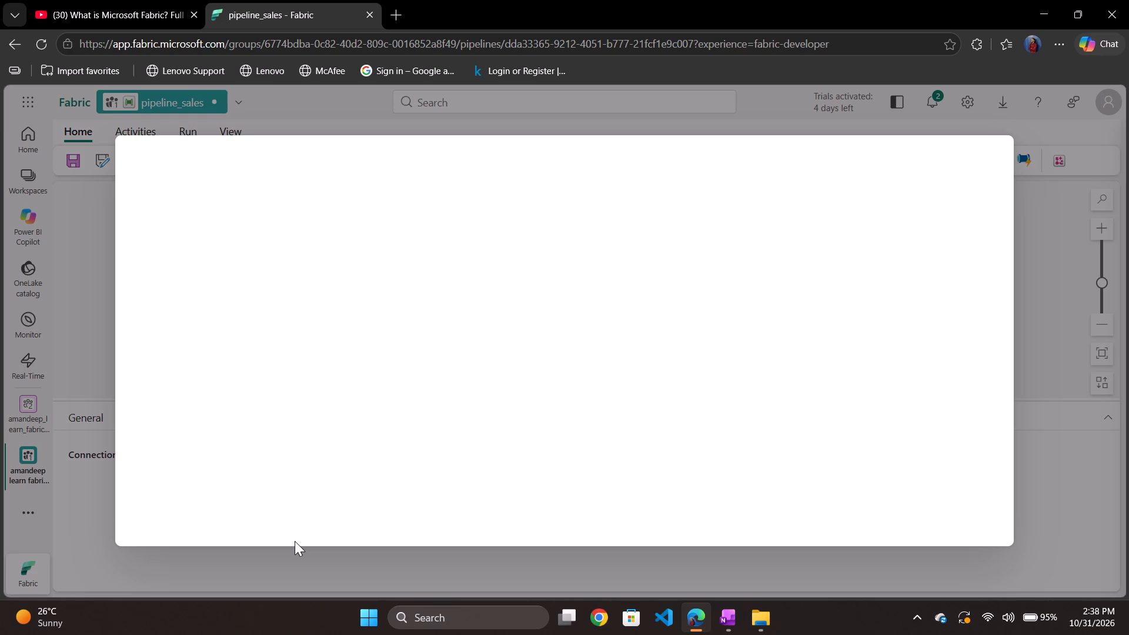
{"action": "left_click", "coordinate": [1030, 262]}
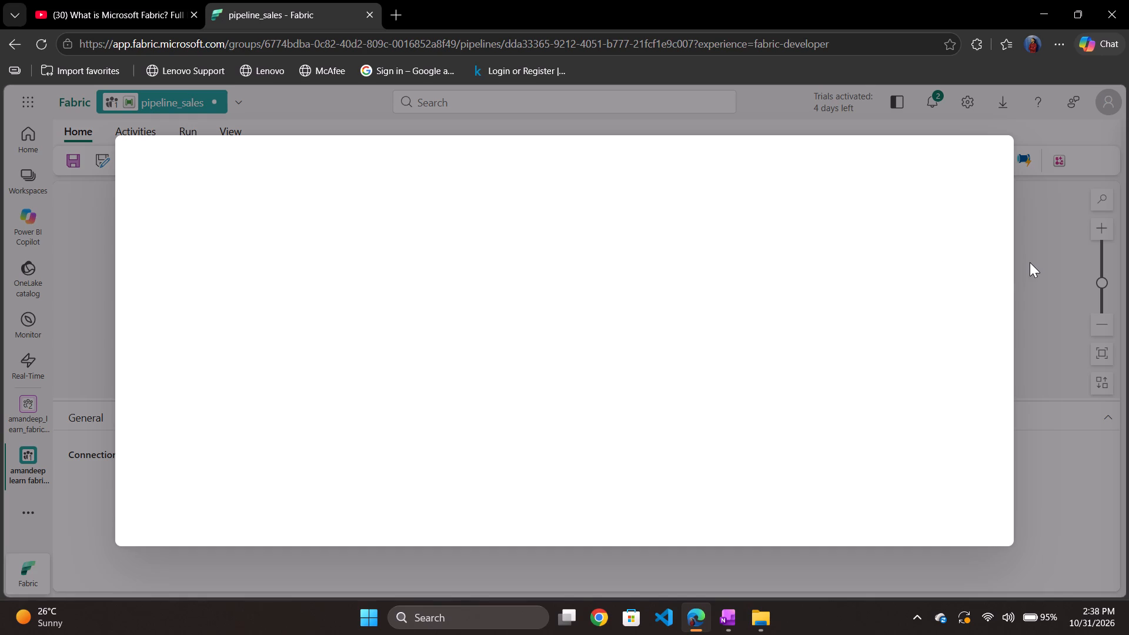
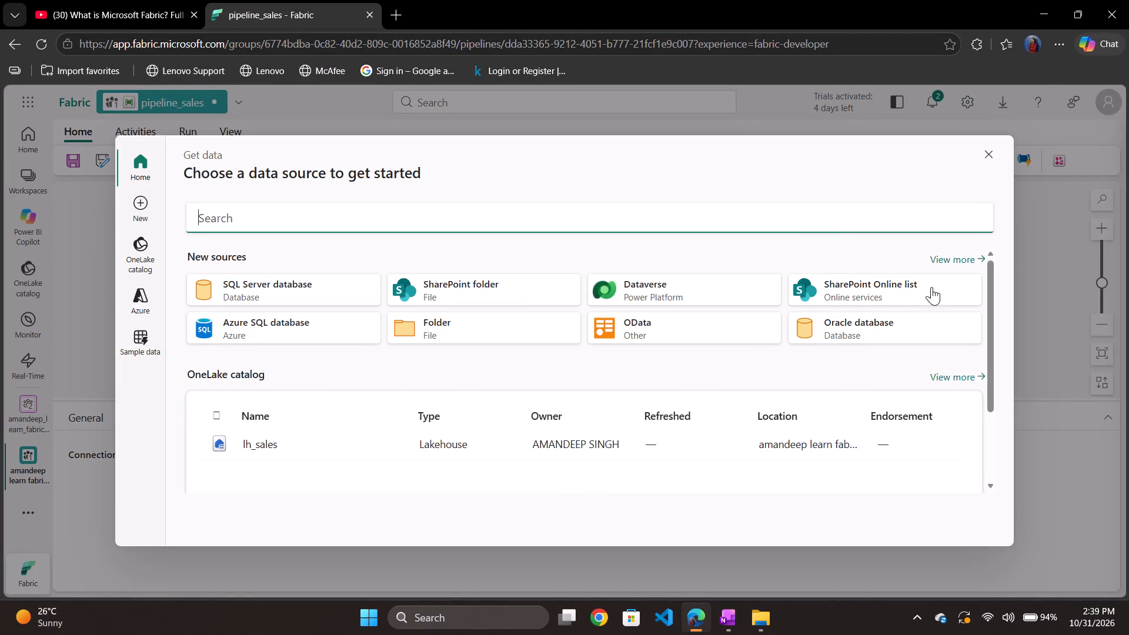
Show the full list of new data sources, search it for "one", and clear the search.
{"action": "left_click", "coordinate": [977, 256]}
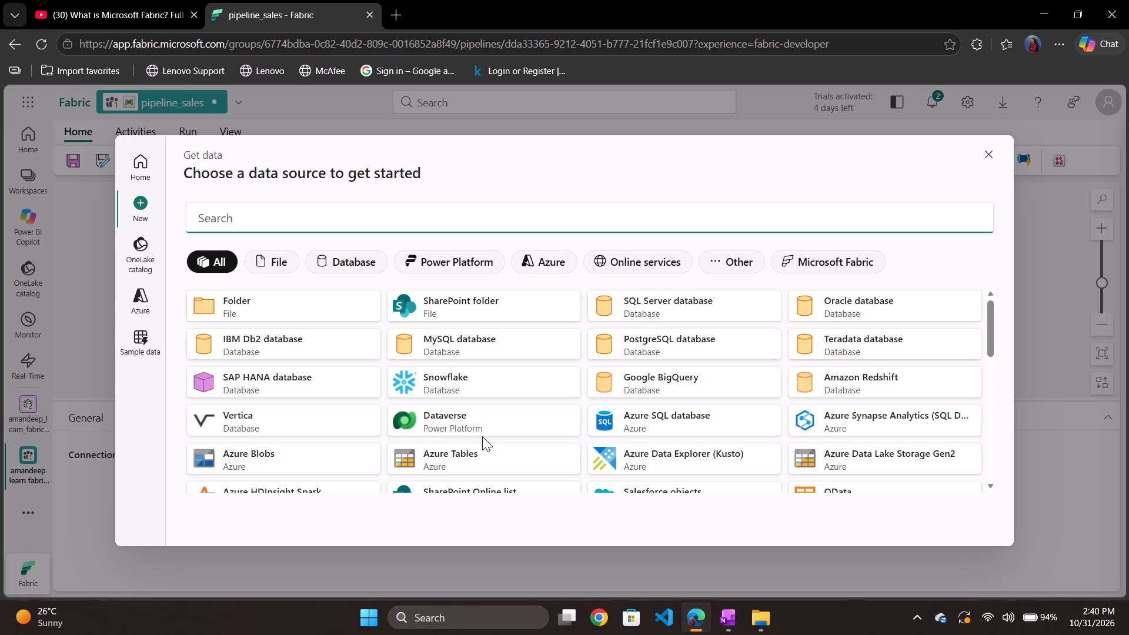
{"action": "type", "text": "one"}
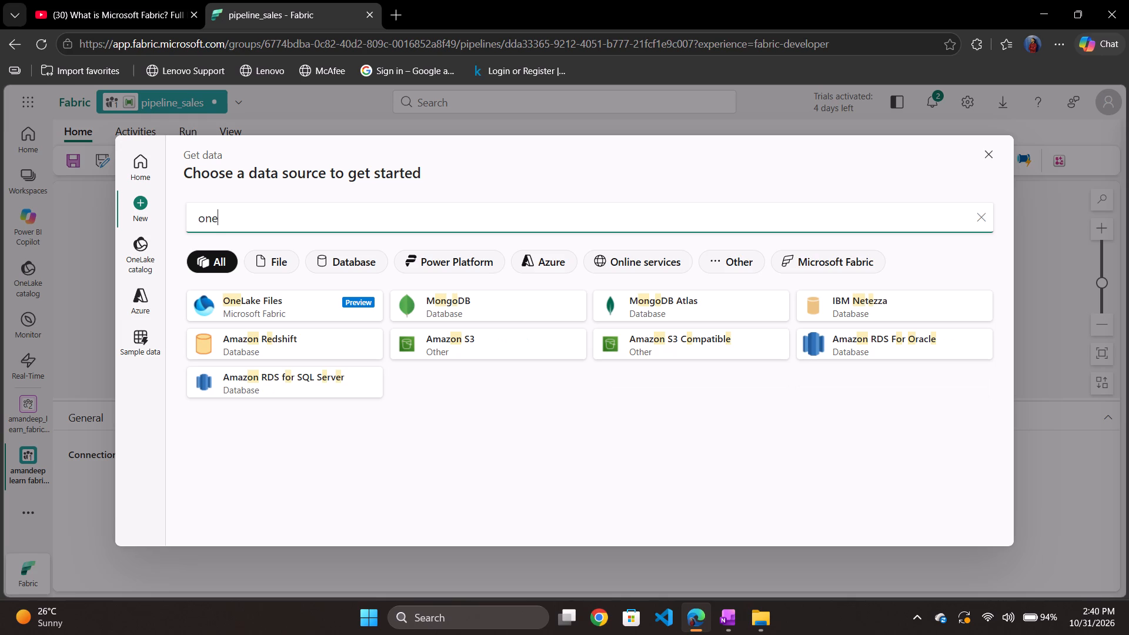
{"action": "key", "text": "BackSpace"}
{"action": "key", "text": "BackSpace"}
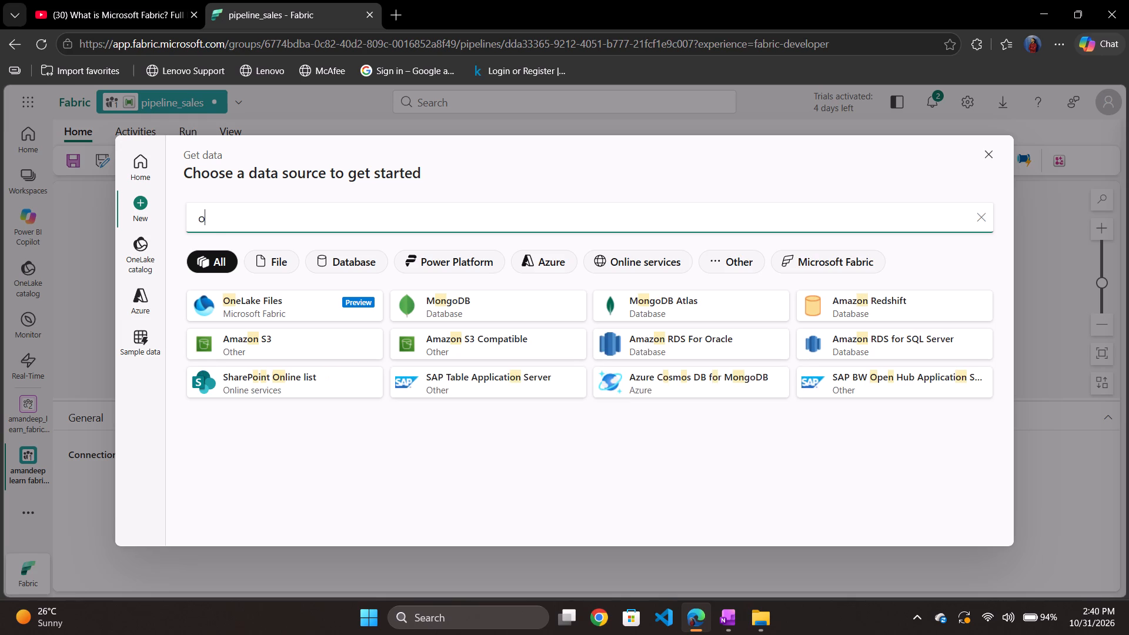
{"action": "key", "text": "BackSpace"}
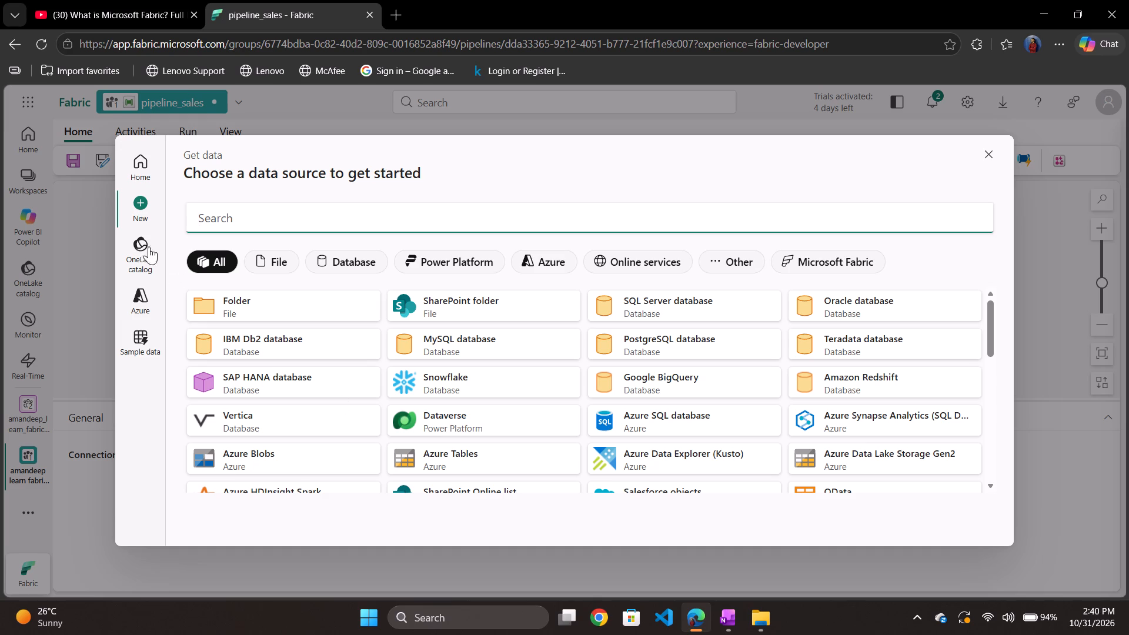
Look through the full list of available data sources for one that suits the Copy data activity.
{"action": "scroll", "coordinate": [218, 350], "scroll_direction": "down", "scroll_amount": 1}
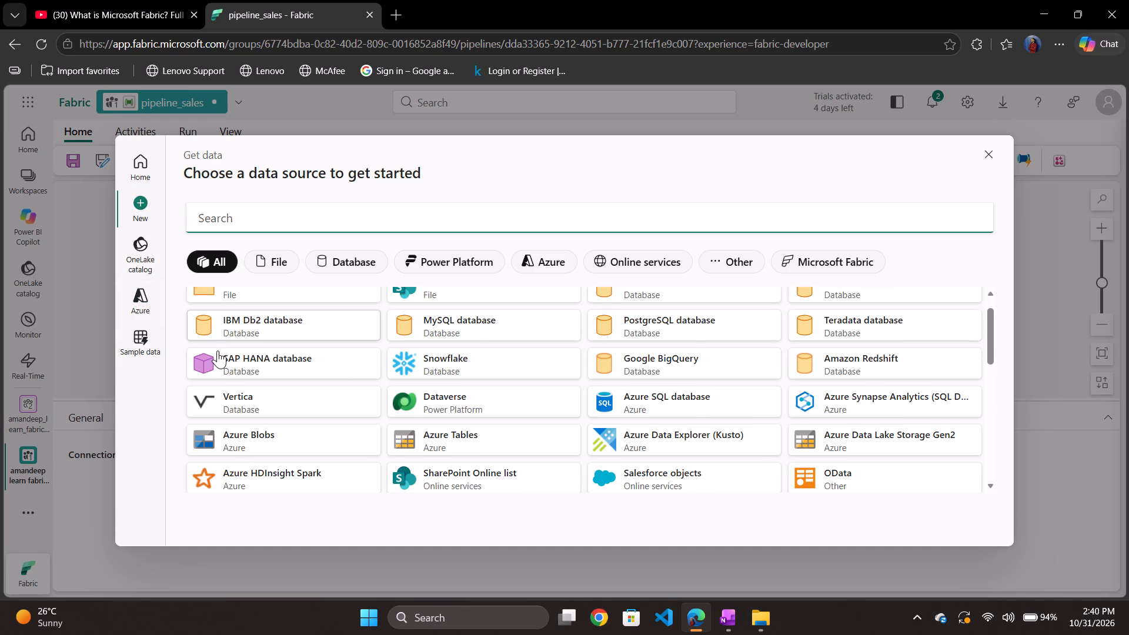
{"action": "scroll", "coordinate": [218, 350], "scroll_direction": "down", "scroll_amount": 2}
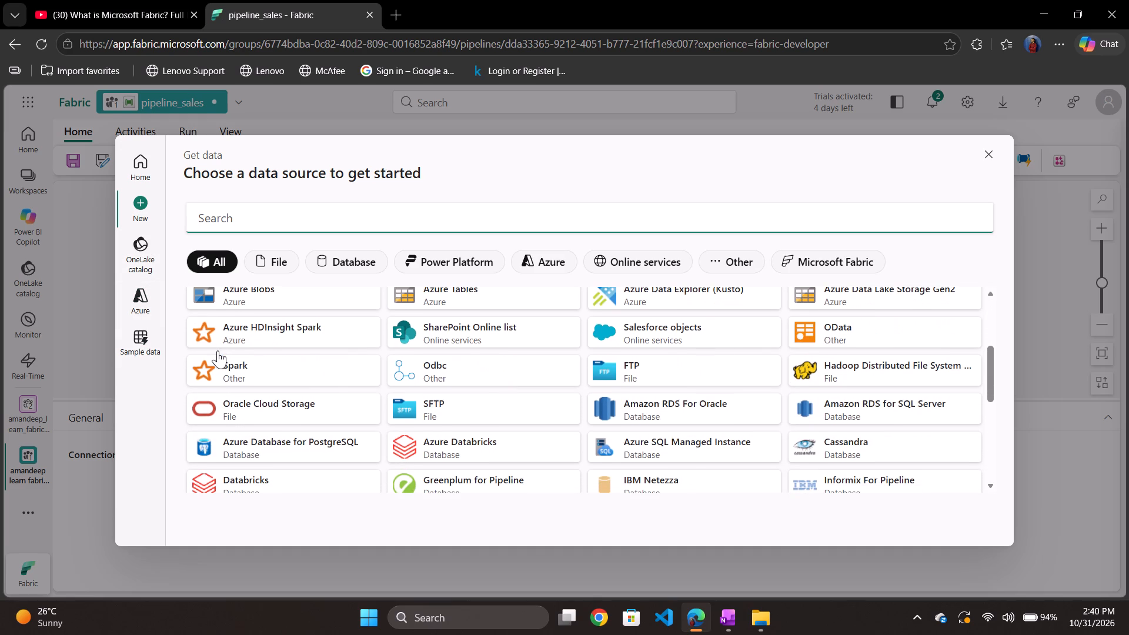
{"action": "scroll", "coordinate": [218, 350], "scroll_direction": "down", "scroll_amount": 2}
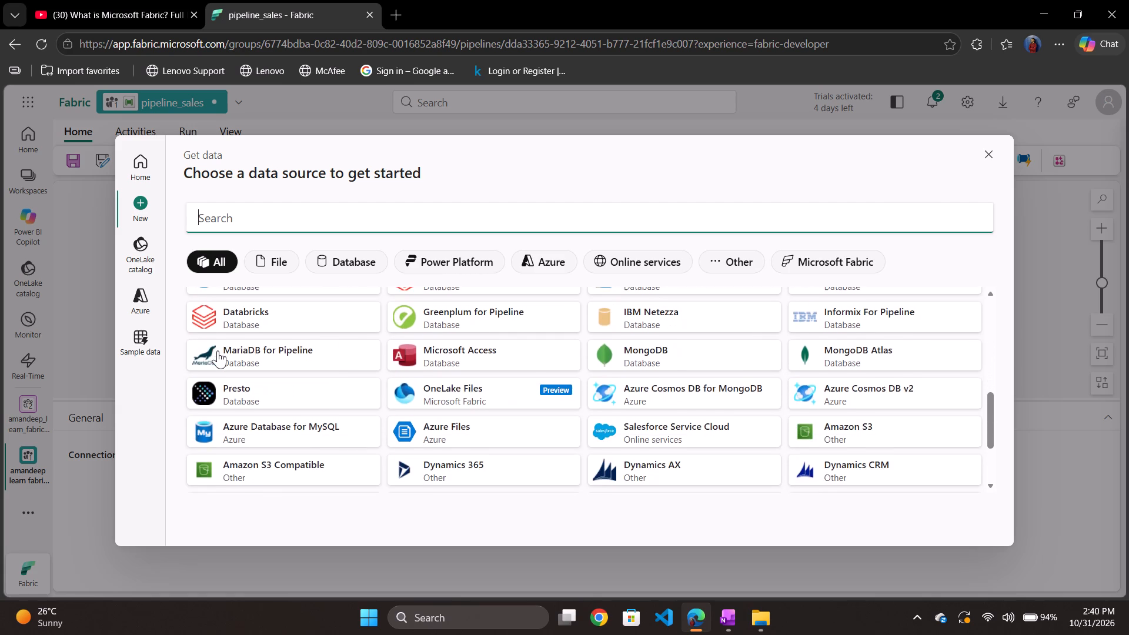
{"action": "scroll", "coordinate": [218, 350], "scroll_direction": "down", "scroll_amount": 2}
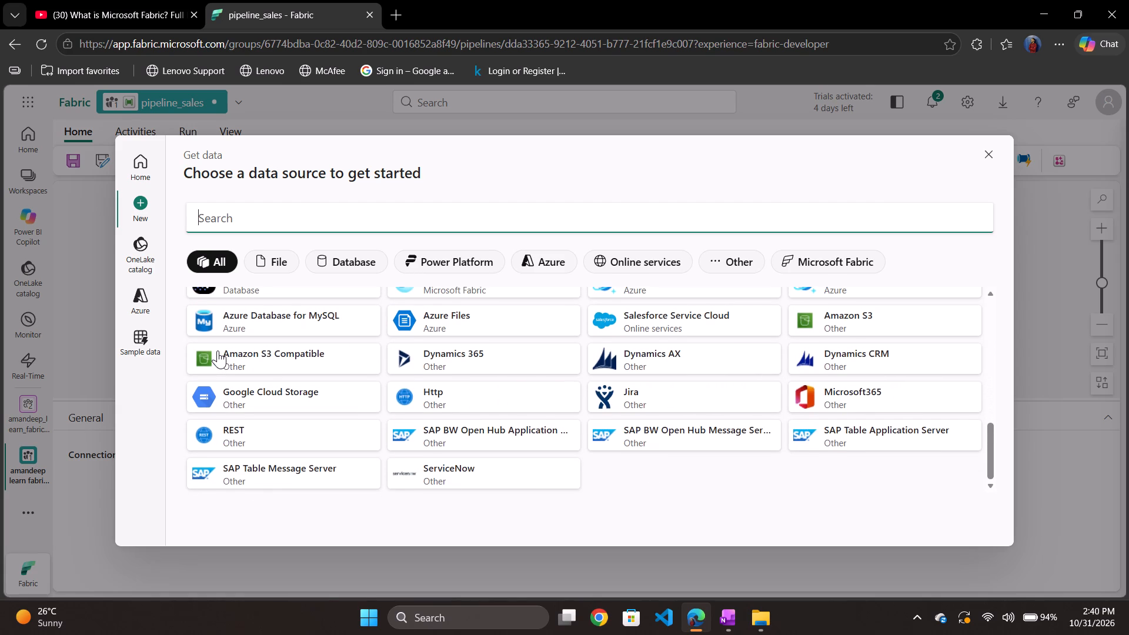
{"action": "scroll", "coordinate": [218, 350], "scroll_direction": "up", "scroll_amount": 1}
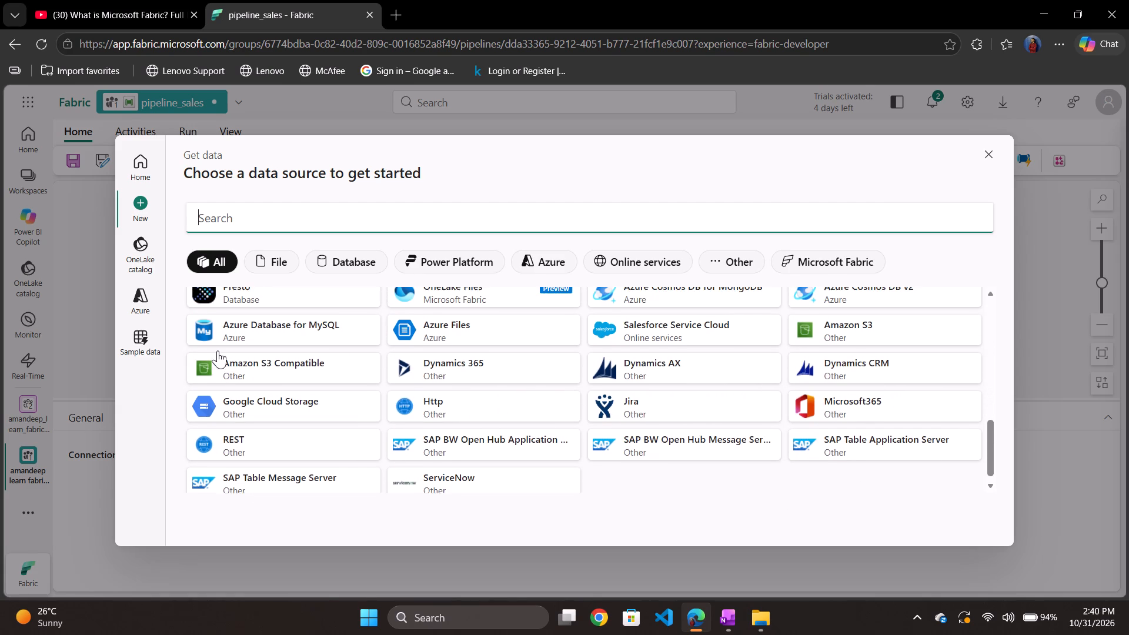
{"action": "scroll", "coordinate": [218, 350], "scroll_direction": "up", "scroll_amount": 1}
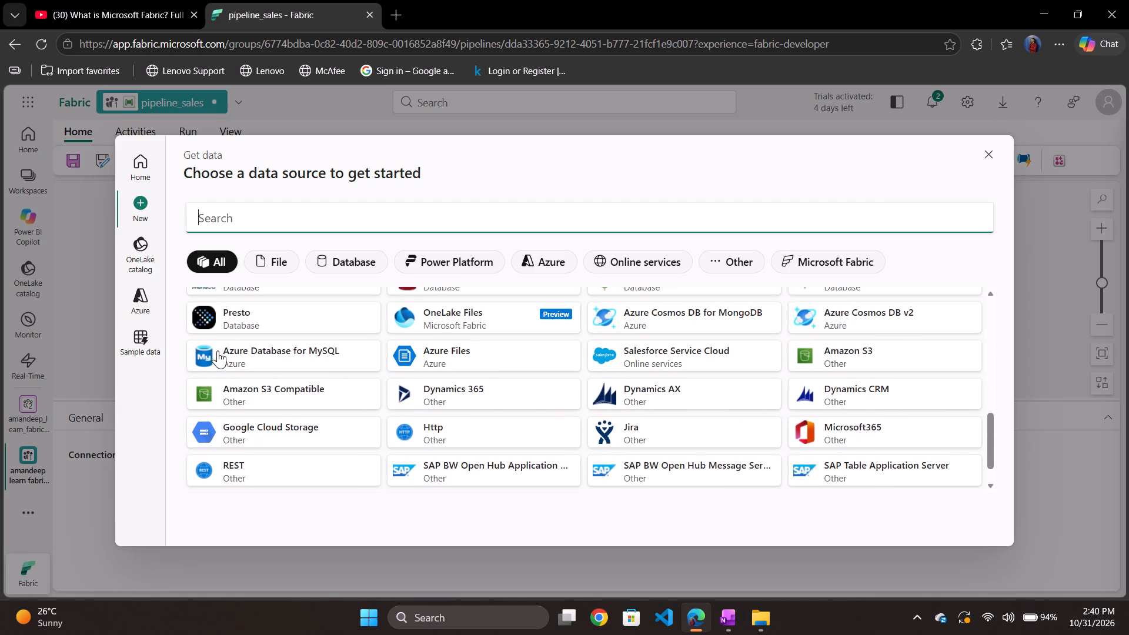
{"action": "scroll", "coordinate": [218, 350], "scroll_direction": "up", "scroll_amount": 2}
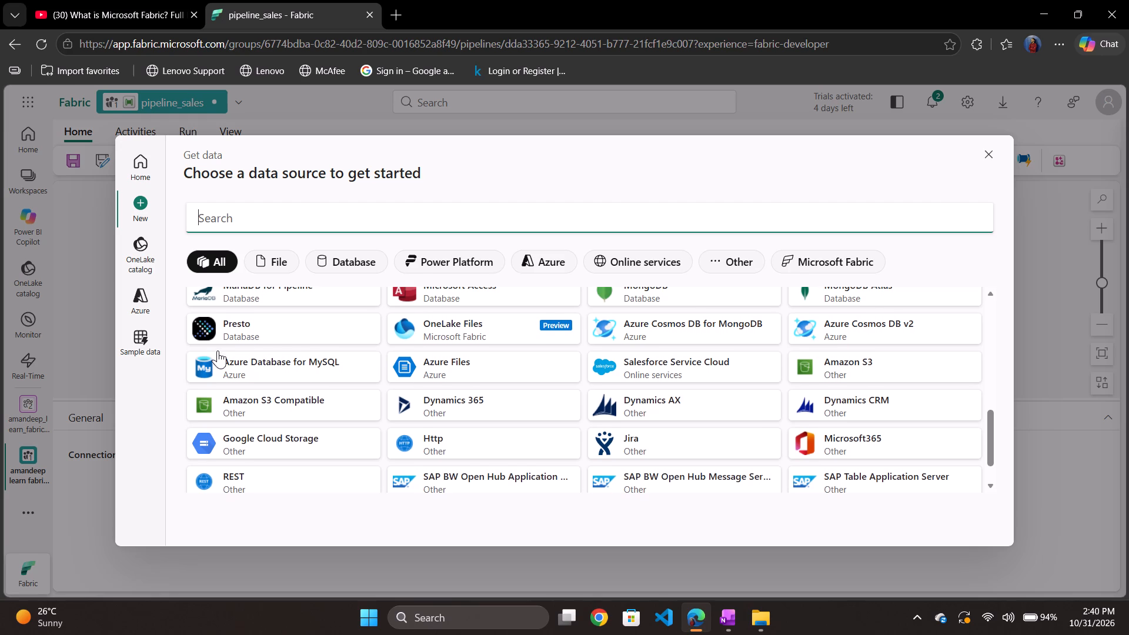
{"action": "scroll", "coordinate": [218, 350], "scroll_direction": "up", "scroll_amount": 2}
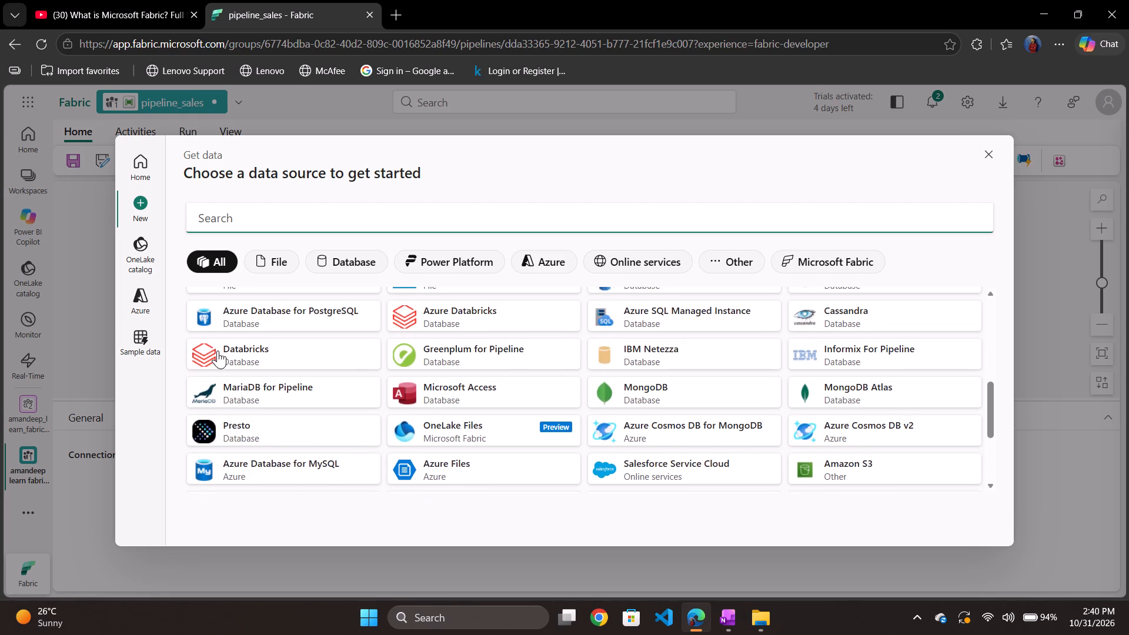
{"action": "scroll", "coordinate": [218, 350], "scroll_direction": "up", "scroll_amount": 1}
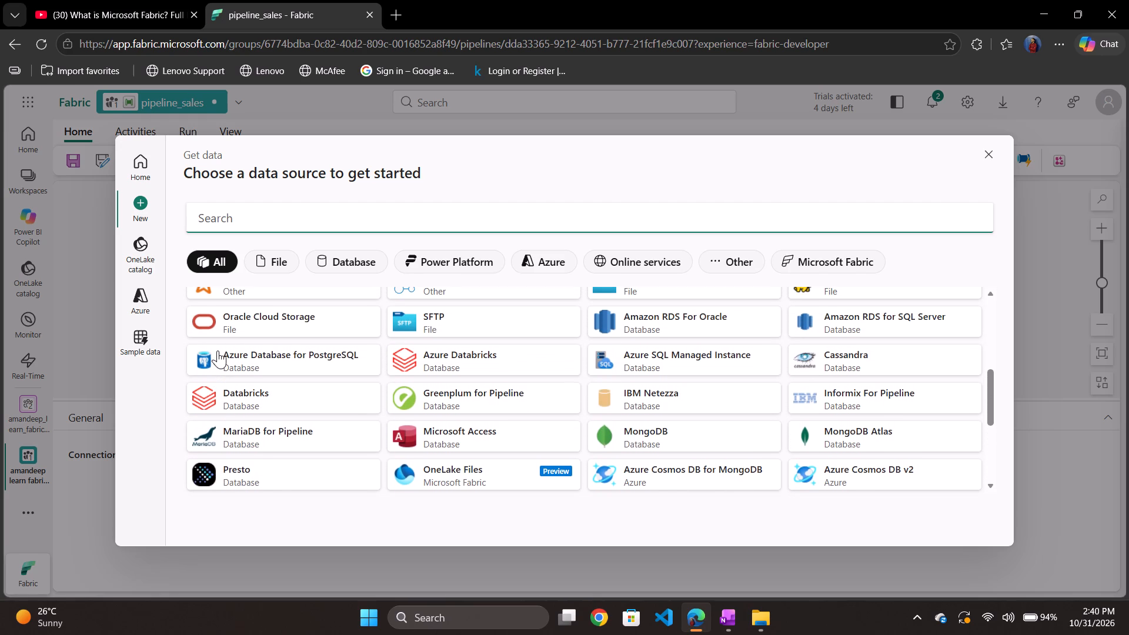
{"action": "scroll", "coordinate": [218, 350], "scroll_direction": "up", "scroll_amount": 3}
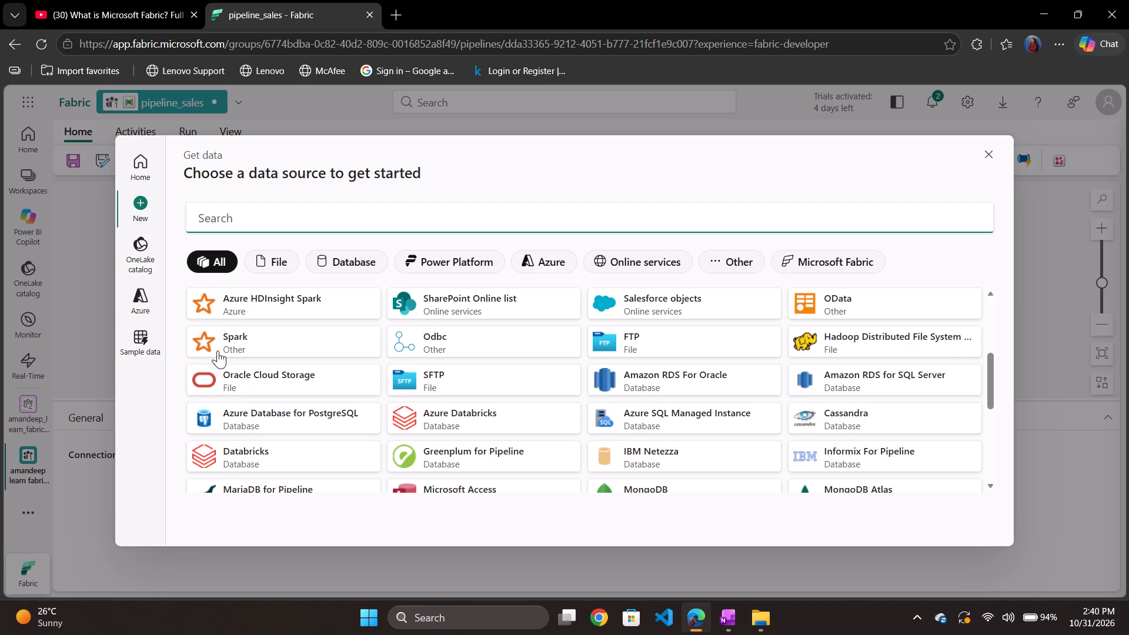
{"action": "scroll", "coordinate": [218, 350], "scroll_direction": "up", "scroll_amount": 2}
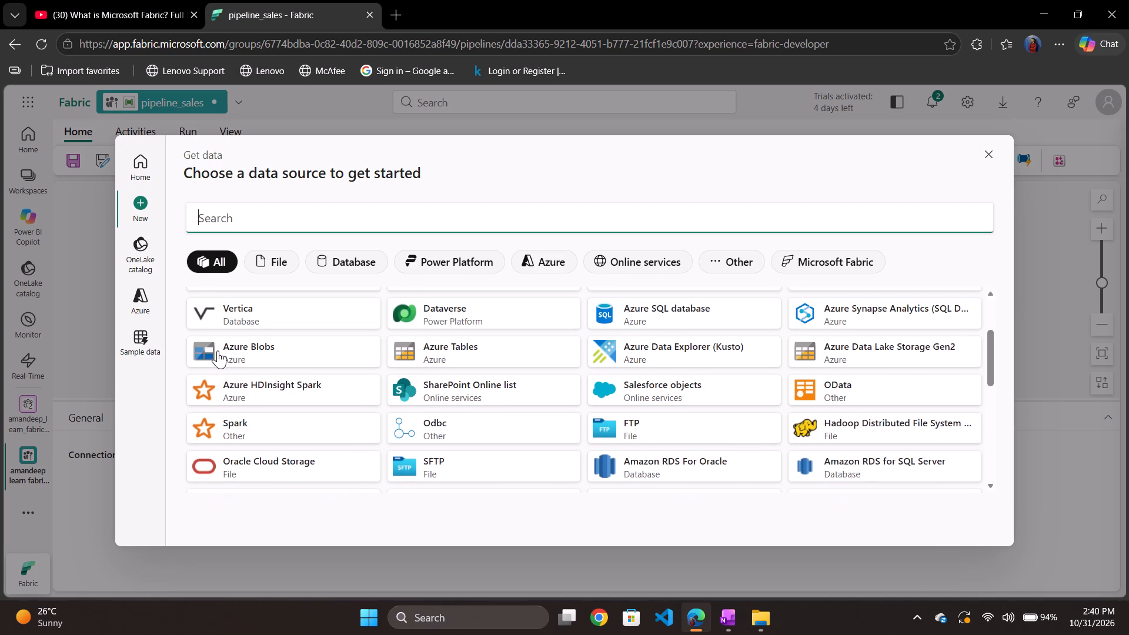
{"action": "scroll", "coordinate": [218, 350], "scroll_direction": "up", "scroll_amount": 3}
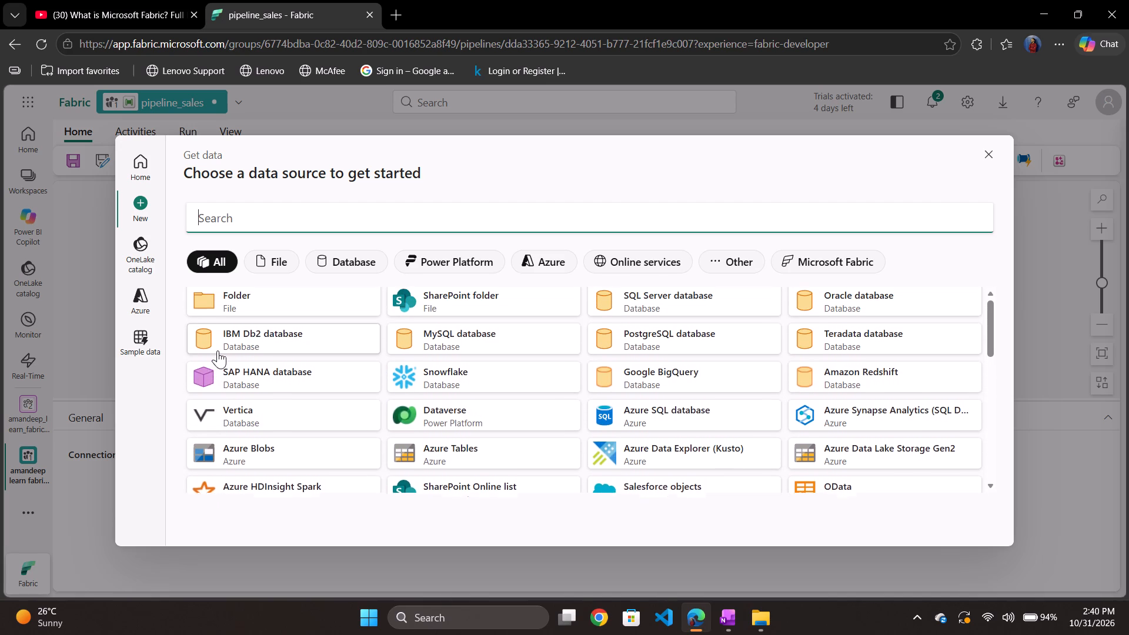
{"action": "scroll", "coordinate": [218, 350], "scroll_direction": "up", "scroll_amount": 2}
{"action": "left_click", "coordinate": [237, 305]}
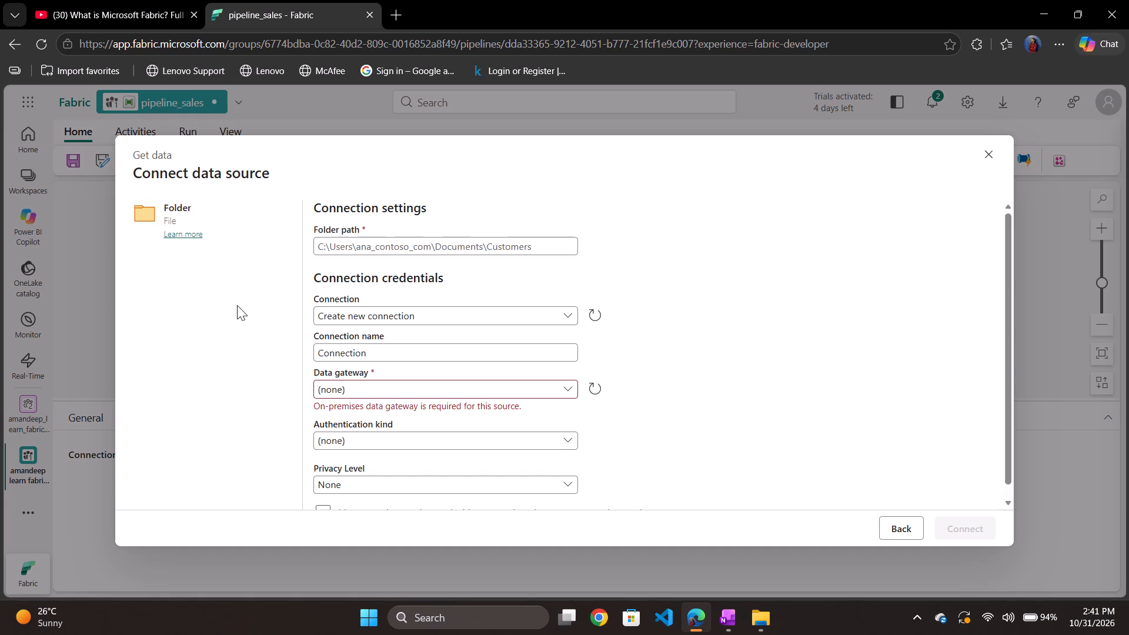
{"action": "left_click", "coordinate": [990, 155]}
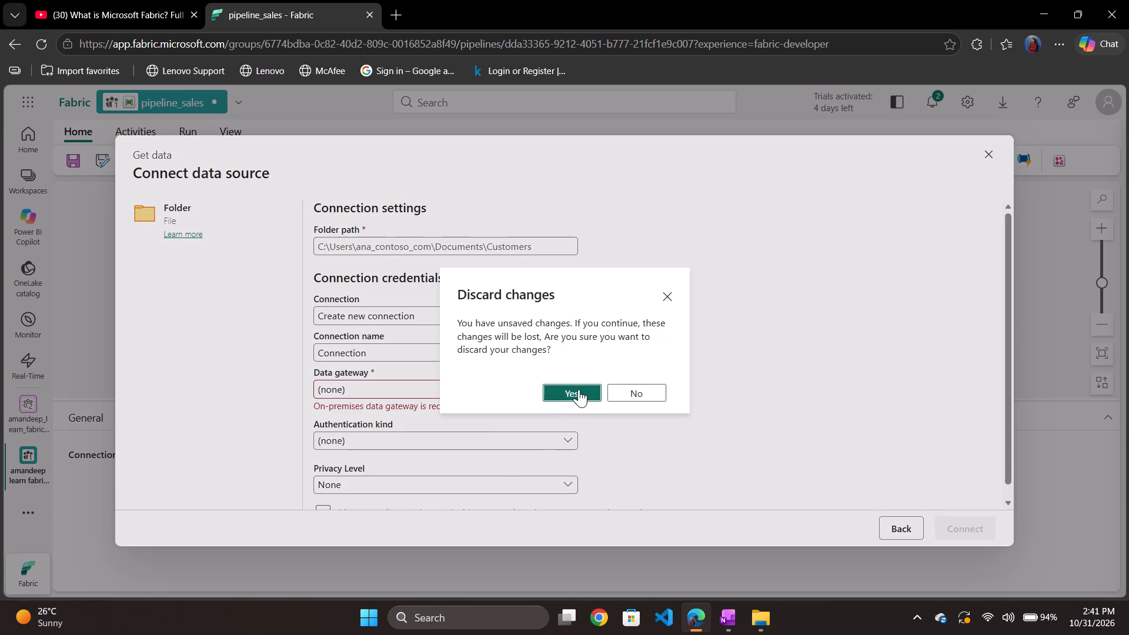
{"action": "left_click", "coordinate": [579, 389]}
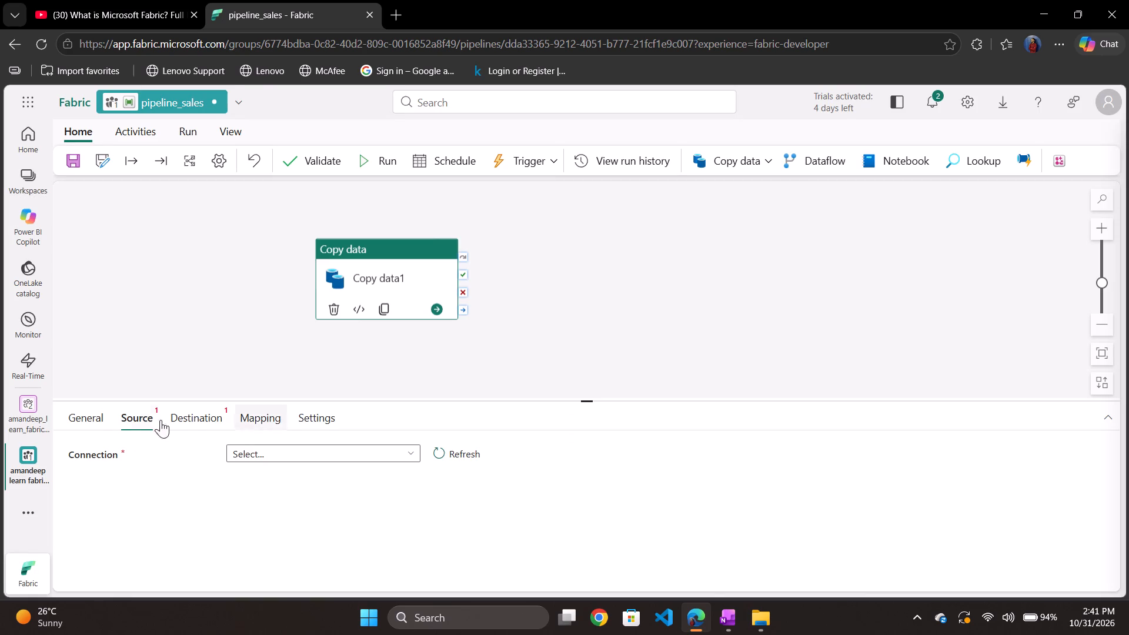
Rename the Copy data activity as retail_sales_data in its general settings.
{"action": "left_click", "coordinate": [88, 422]}
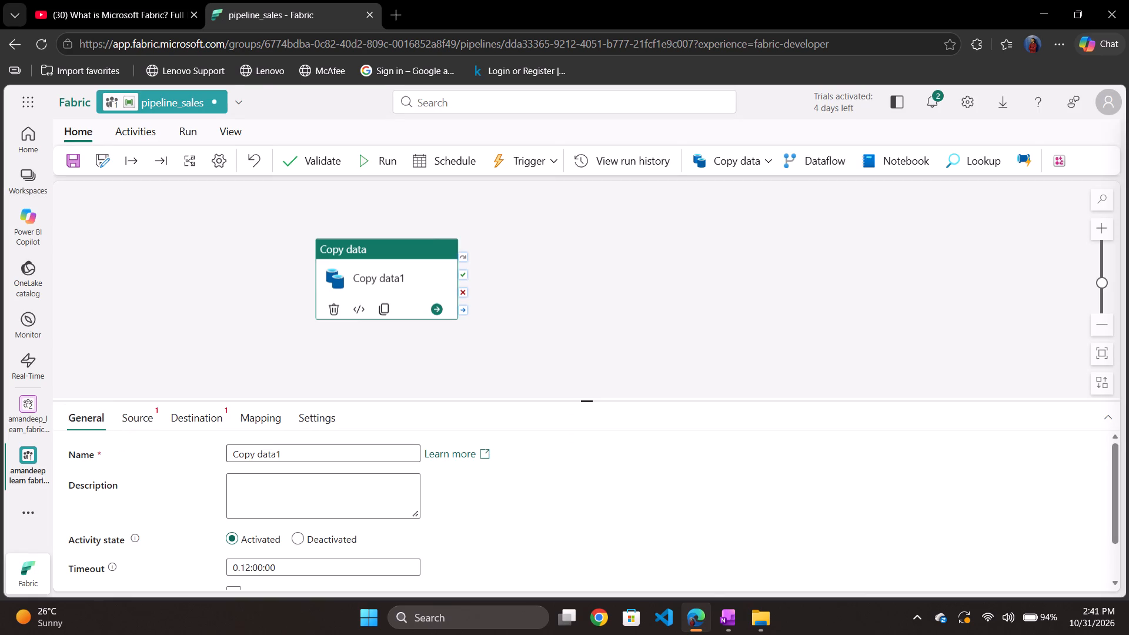
{"action": "left_click", "coordinate": [281, 457]}
{"action": "key", "text": "BackSpace"}
{"action": "key", "text": "BackSpace"}
{"action": "key", "text": "BackSpace"}
{"action": "key", "text": "BackSpace"}
{"action": "key", "text": "BackSpace"}
{"action": "key", "text": "BackSpace"}
{"action": "key", "text": "BackSpace"}
{"action": "key", "text": "BackSpace"}
{"action": "key", "text": "BackSpace"}
{"action": "key", "text": "BackSpace"}
{"action": "key", "text": "BackSpace"}
{"action": "key", "text": "BackSpace"}
{"action": "key", "text": "BackSpace"}
{"action": "key", "text": "BackSpace"}
{"action": "key", "text": "BackSpace"}
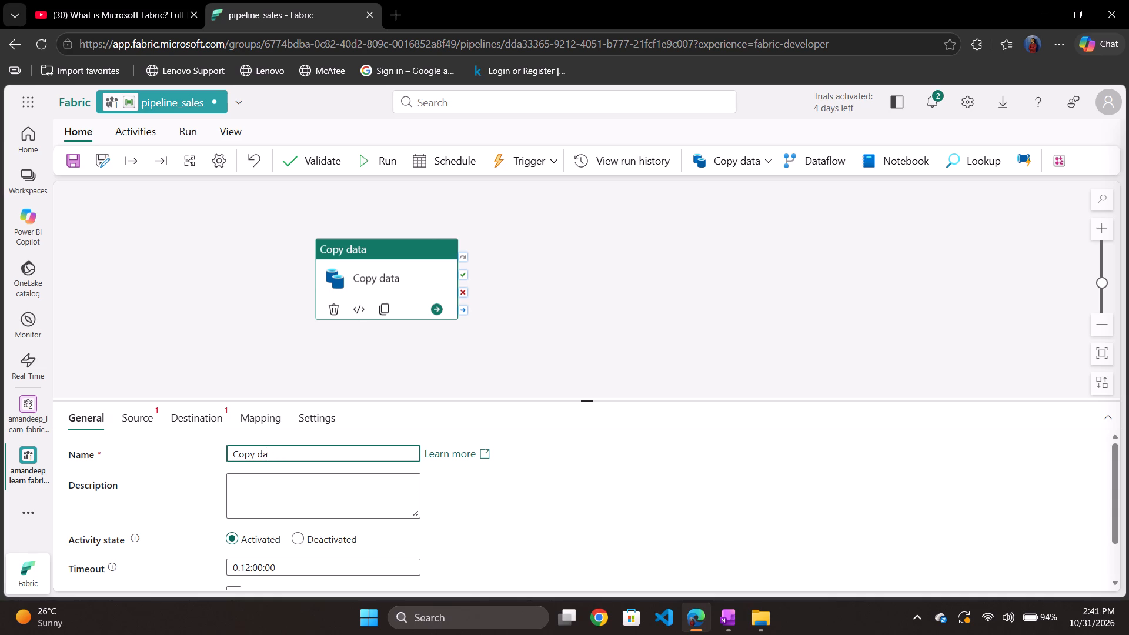
{"action": "type", "text": "retail"}
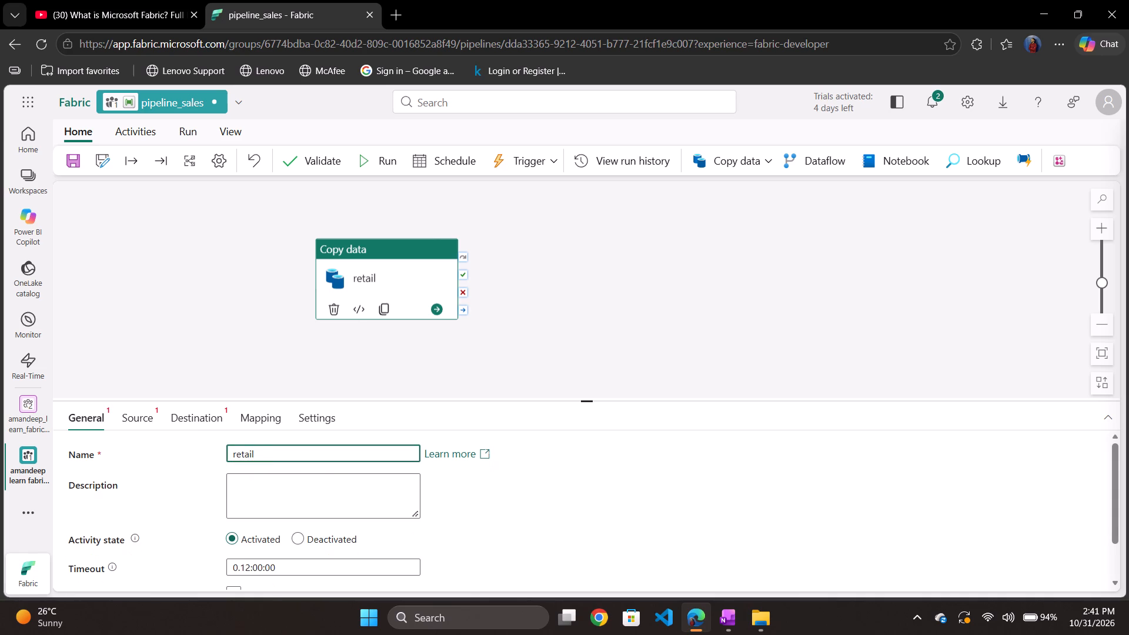
{"action": "type", "text": "salesdata"}
{"action": "key", "text": "Left"}
{"action": "key", "text": "Left"}
{"action": "key", "text": "Left"}
{"action": "key", "text": "Left"}
{"action": "key", "text": "shift+underscore"}
{"action": "key", "text": "Left"}
{"action": "key", "text": "Left"}
{"action": "key", "text": "Left"}
{"action": "key", "text": "Left"}
{"action": "key", "text": "Left"}
{"action": "key", "text": "Left"}
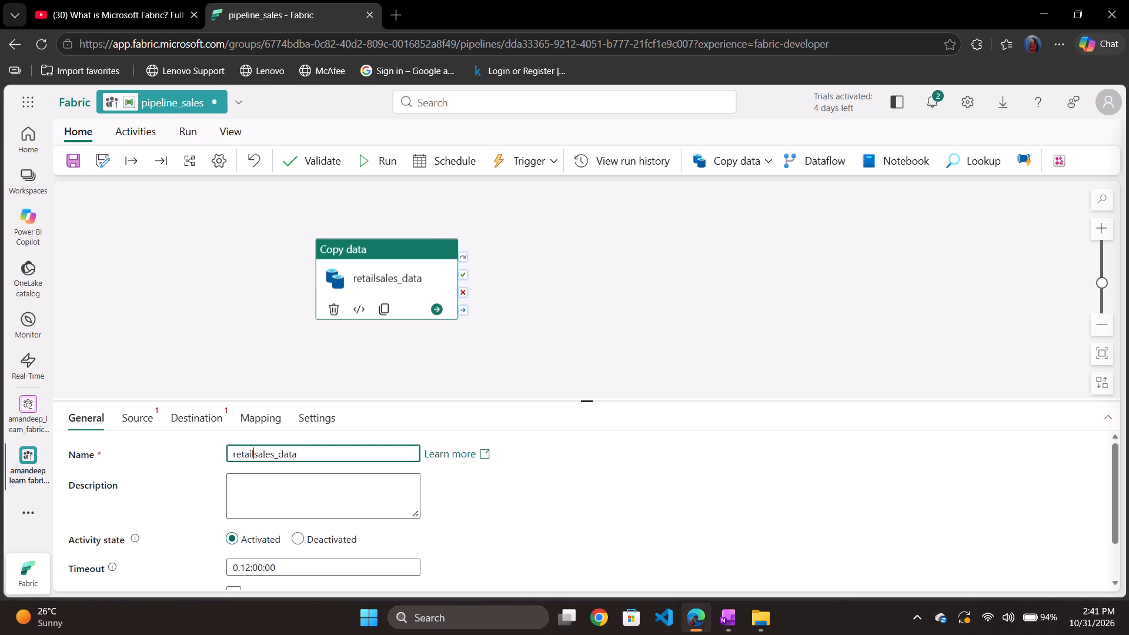
{"action": "key", "text": "shift+underscore"}
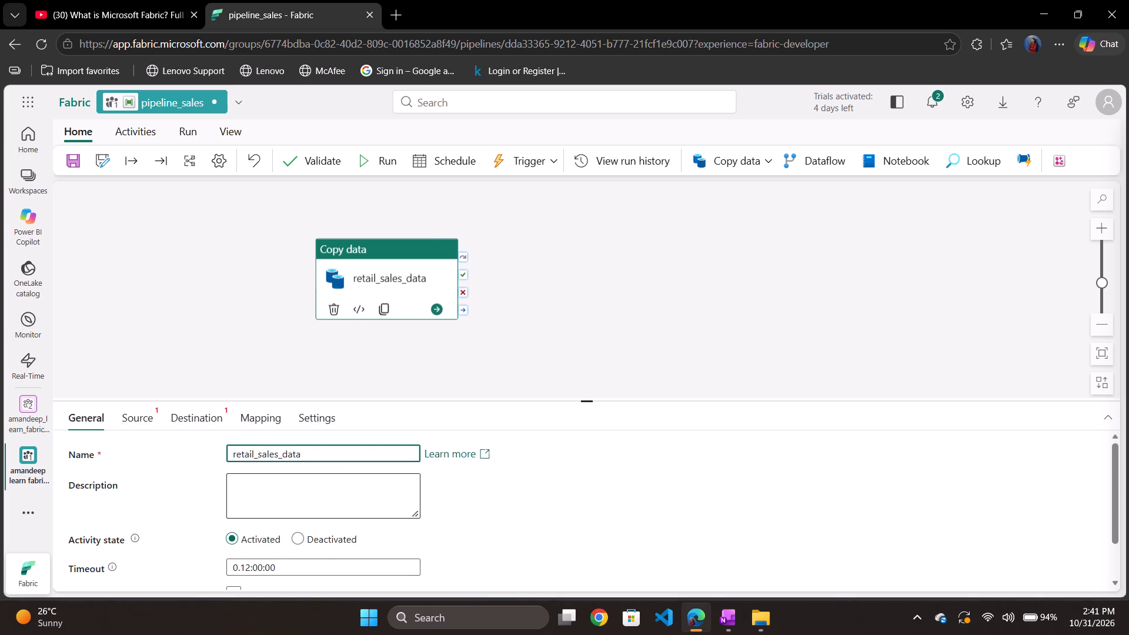
{"action": "scroll", "coordinate": [287, 520], "scroll_direction": "down", "scroll_amount": 1}
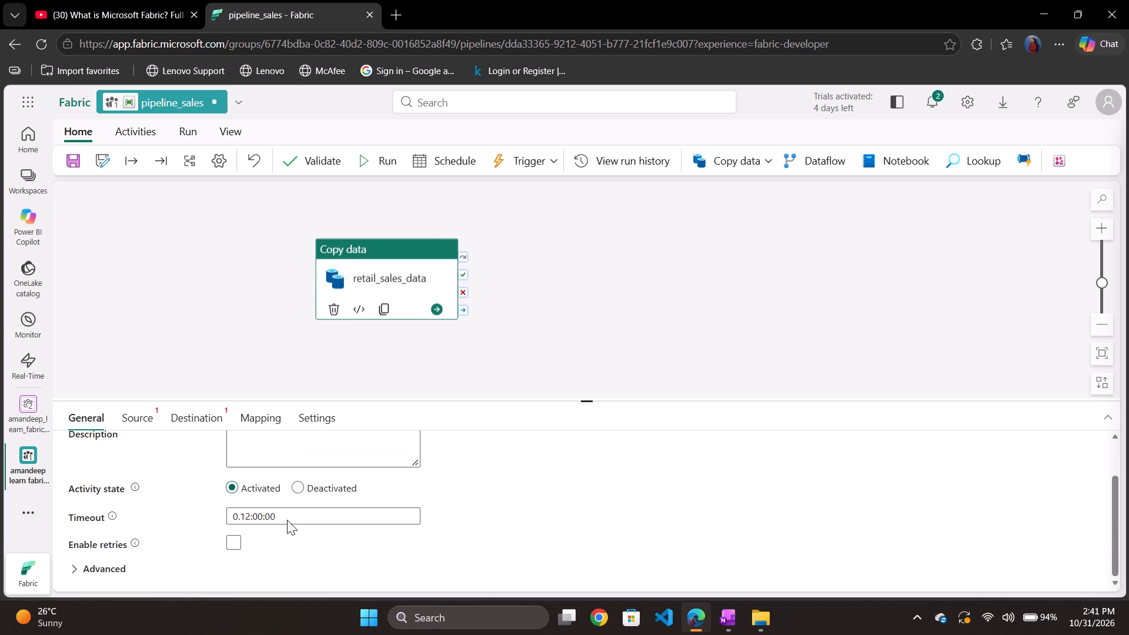
{"action": "left_click", "coordinate": [763, 613]}
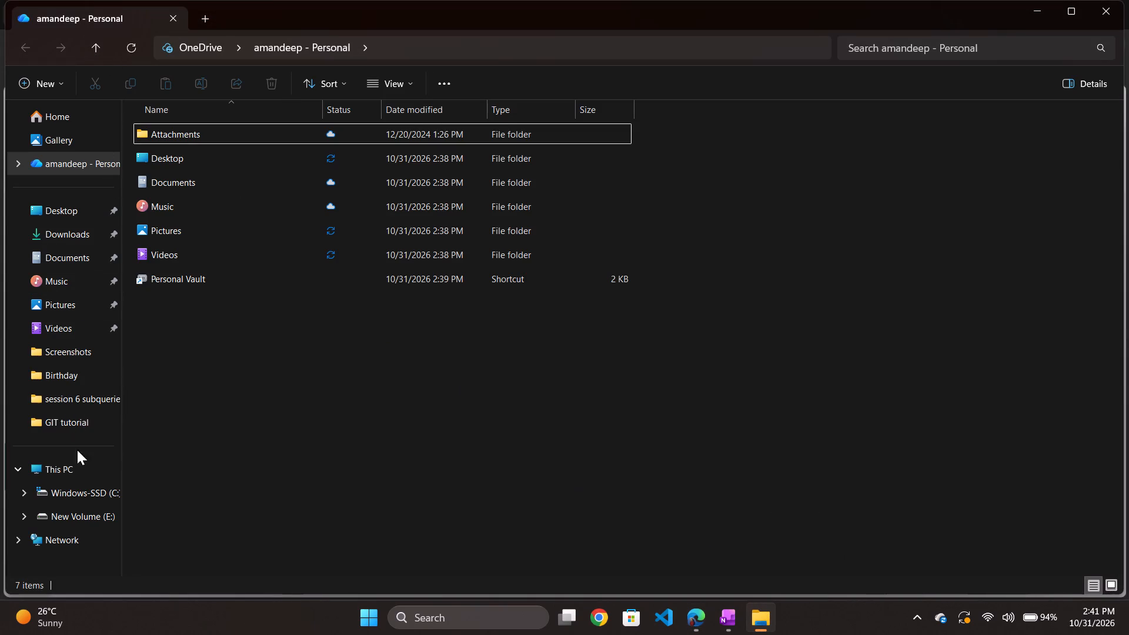
{"action": "left_click", "coordinate": [78, 514]}
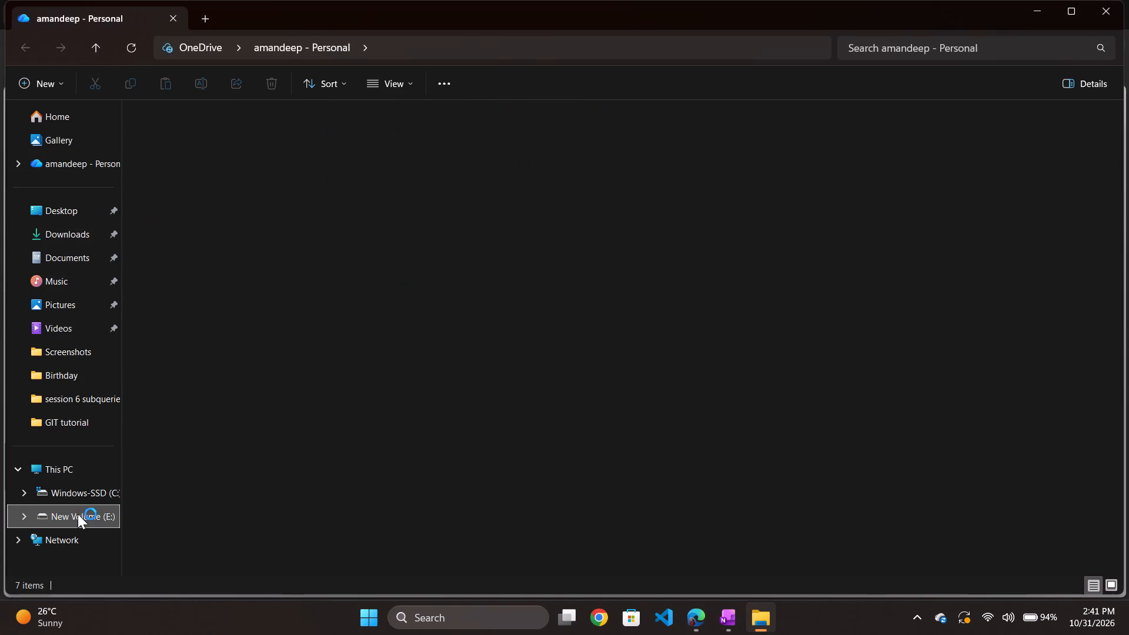
{"action": "double_click", "coordinate": [167, 136]}
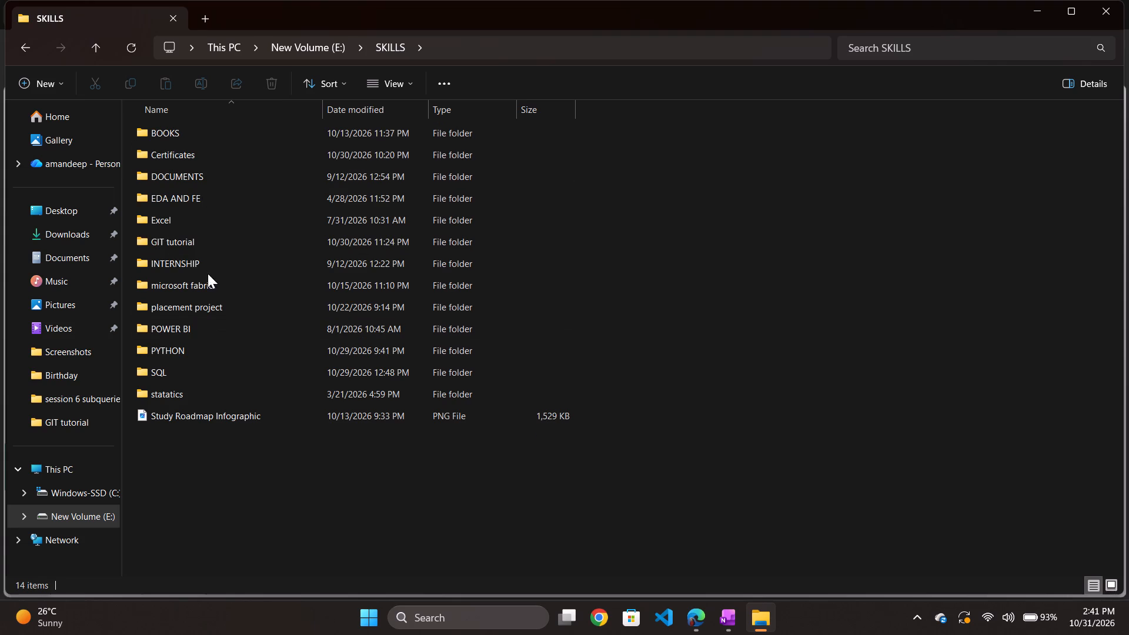
{"action": "double_click", "coordinate": [176, 350]}
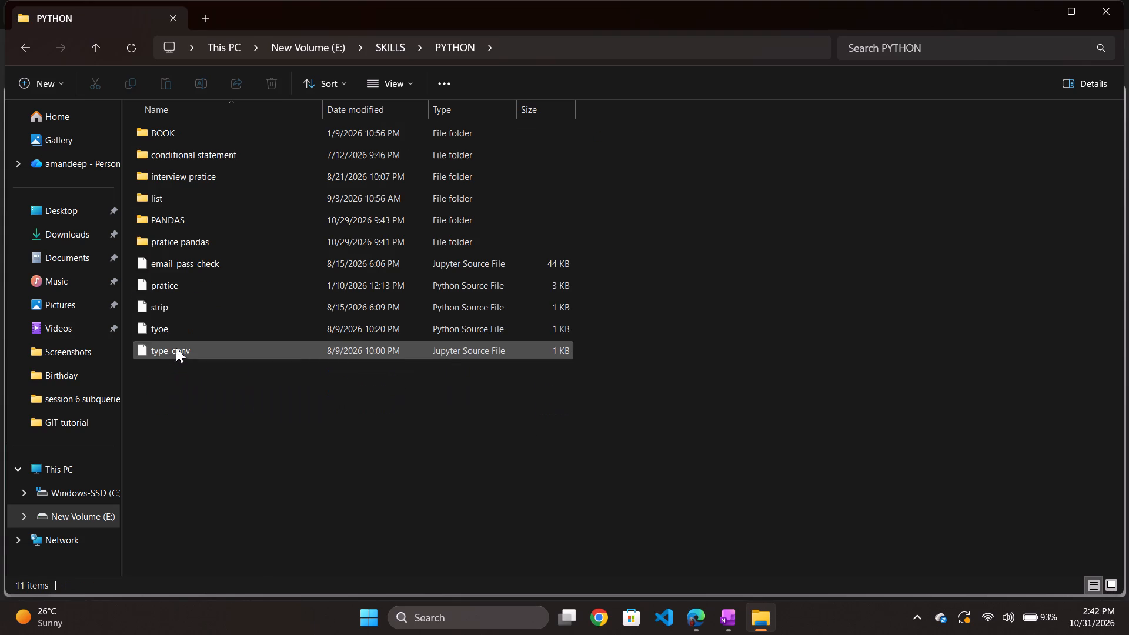
{"action": "double_click", "coordinate": [178, 223]}
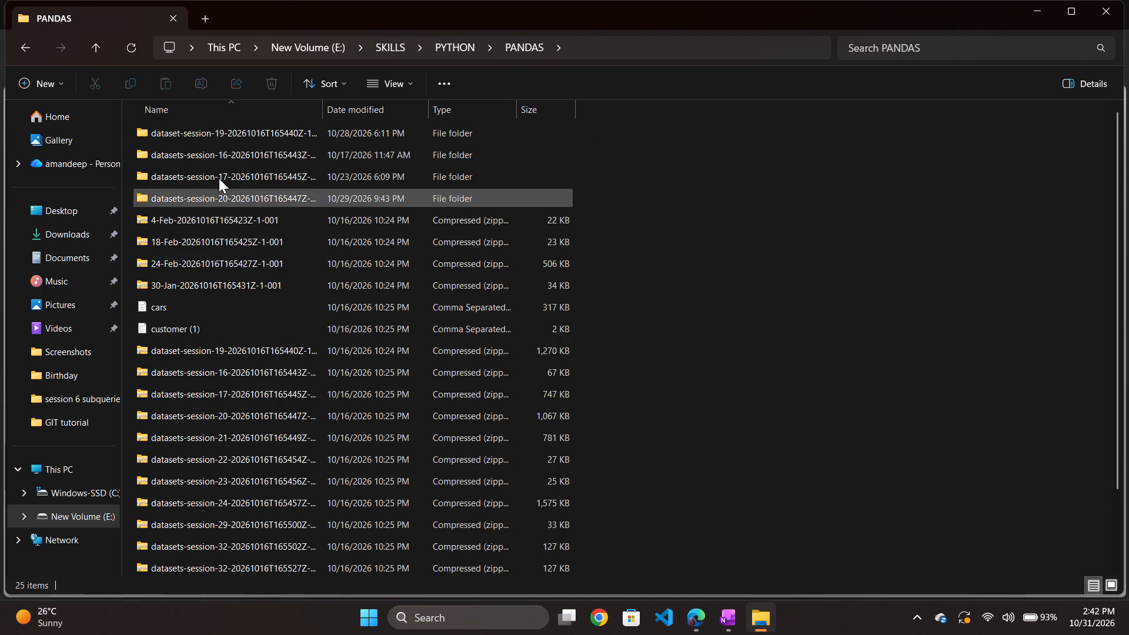
{"action": "double_click", "coordinate": [225, 131]}
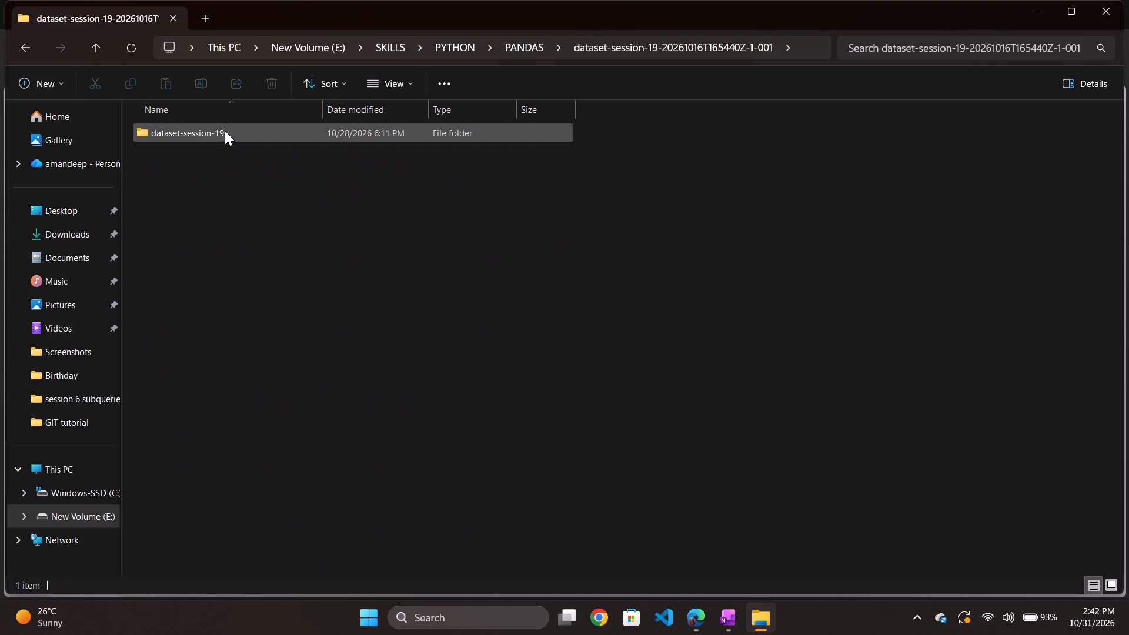
{"action": "double_click", "coordinate": [225, 131]}
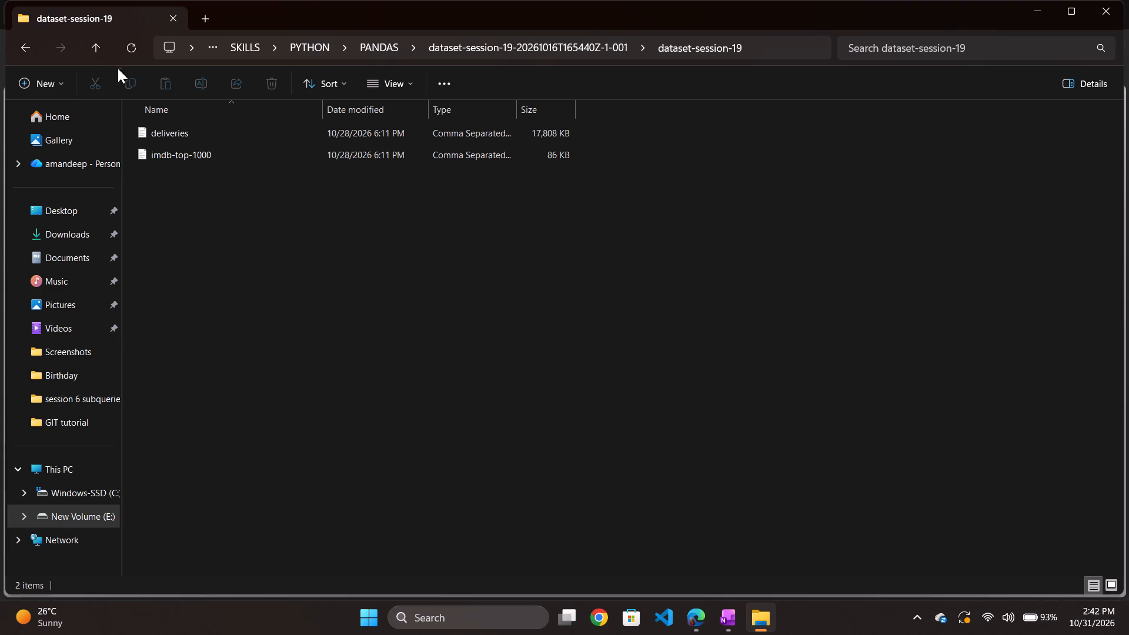
{"action": "left_click", "coordinate": [92, 45]}
{"action": "double_click", "coordinate": [183, 131]}
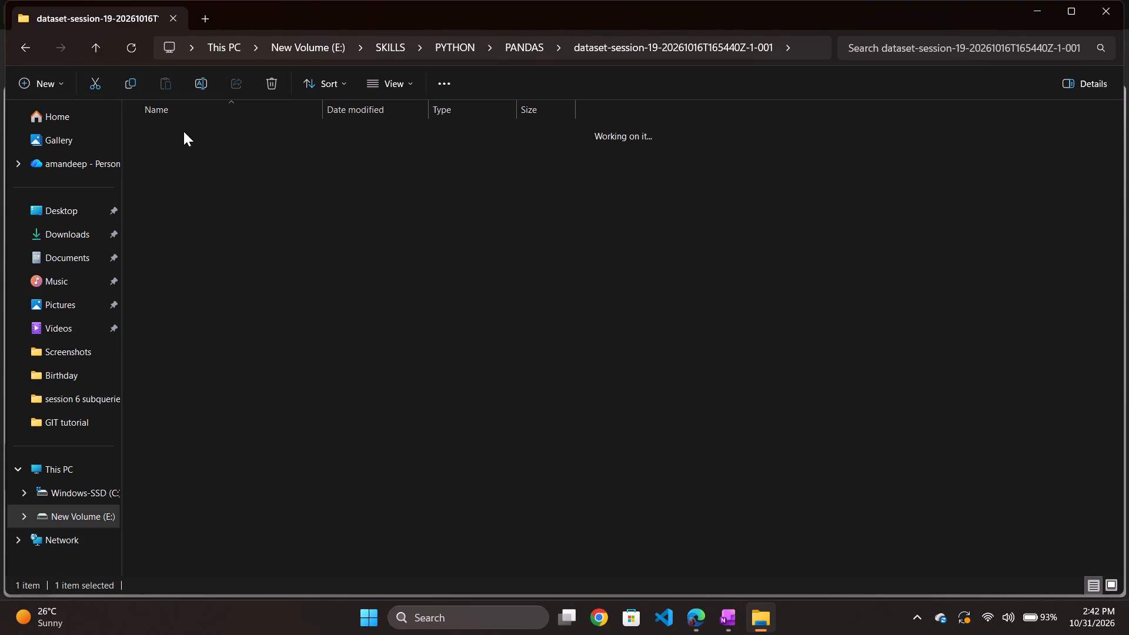
{"action": "left_click", "coordinate": [185, 155]}
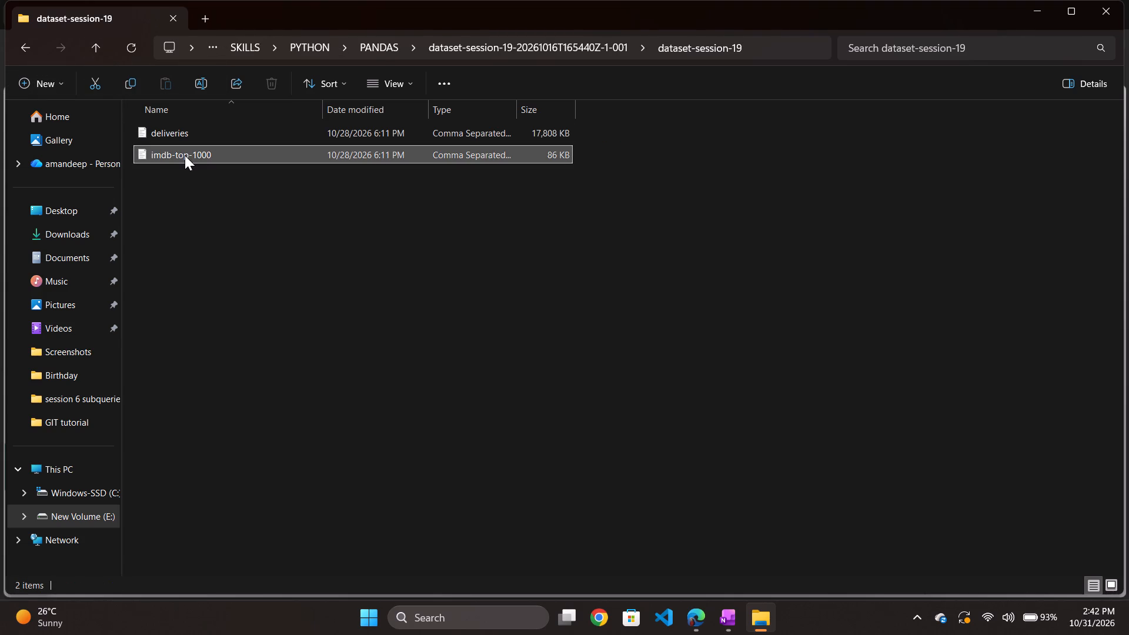
{"action": "key", "text": "ctrl+c"}
Go to the personal OneDrive folder with the imdb-top-1000 file copied.
{"action": "left_click", "coordinate": [95, 46]}
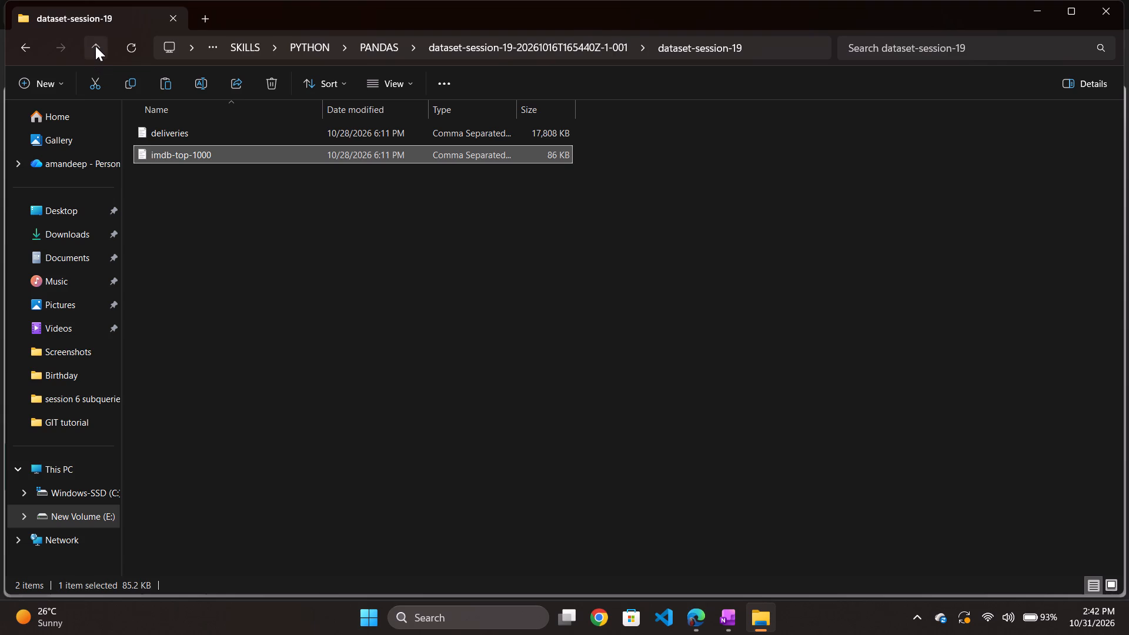
{"action": "double_click", "coordinate": [54, 161]}
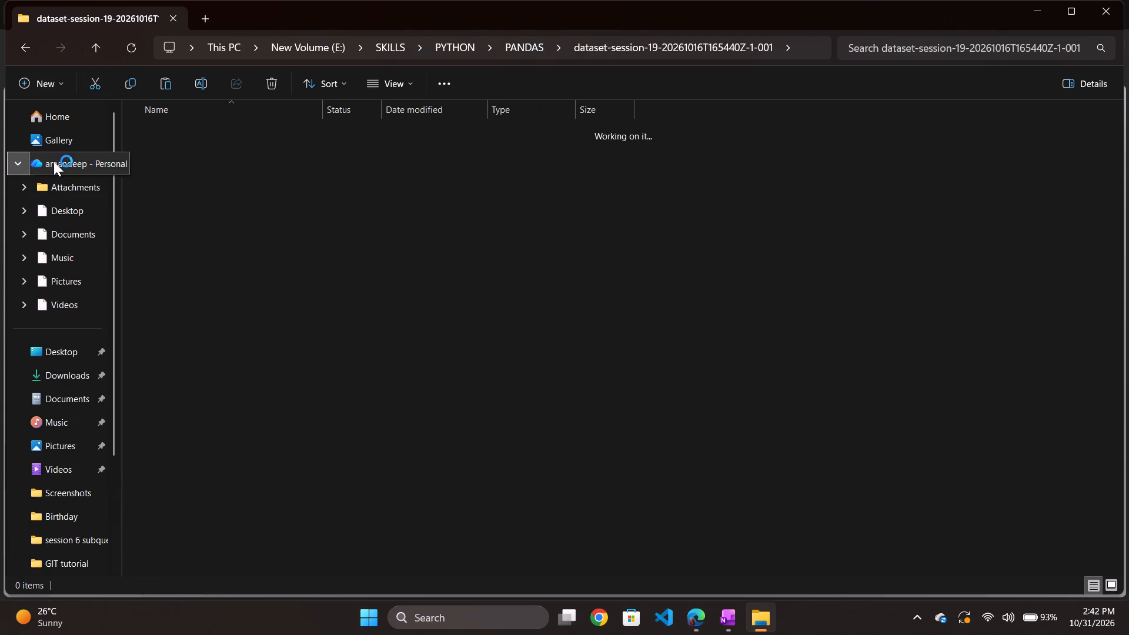
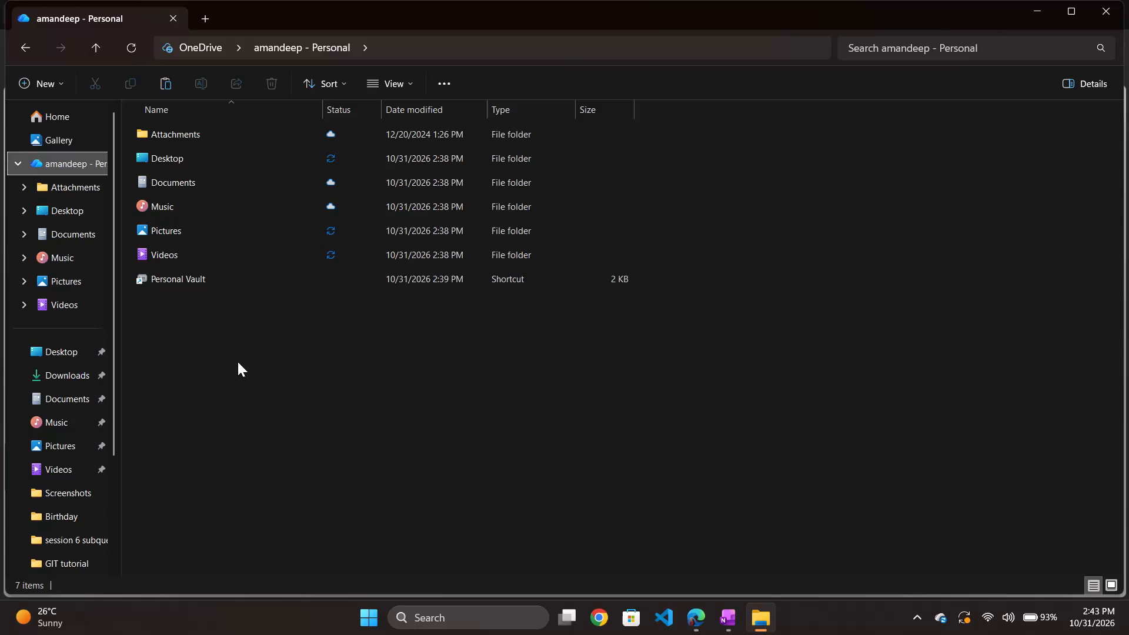
Create a folder named pipeline dataset in the personal OneDrive folder.
{"action": "key", "text": "ctrl+shift+n"}
{"action": "key", "text": "BackSpace"}
{"action": "type", "text": "pipeline dataset"}
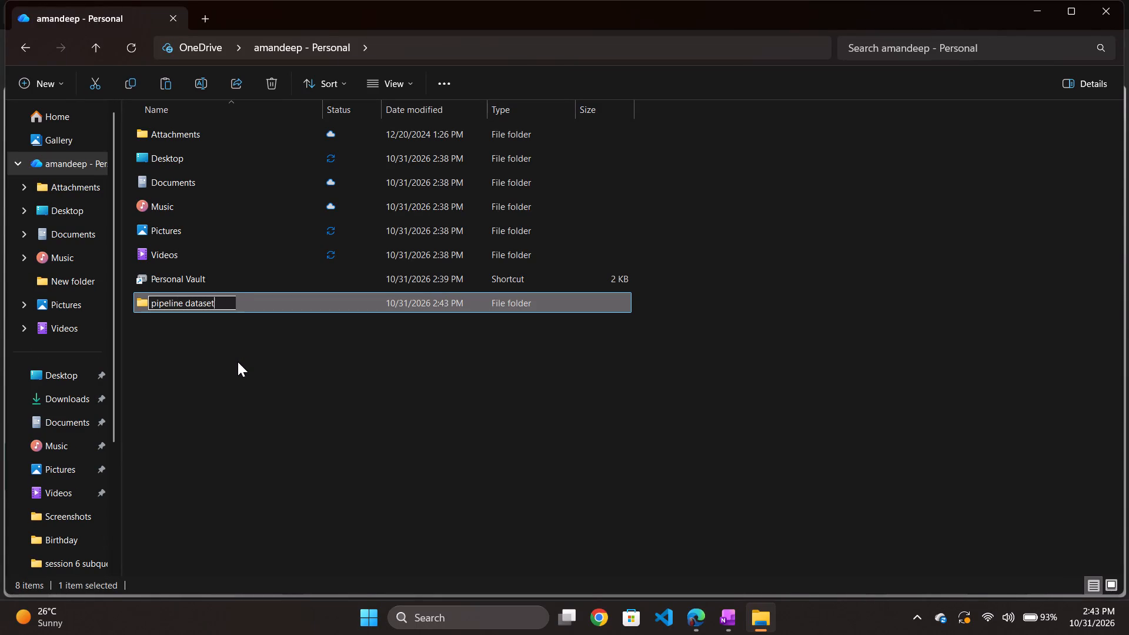
{"action": "key", "text": "Return"}
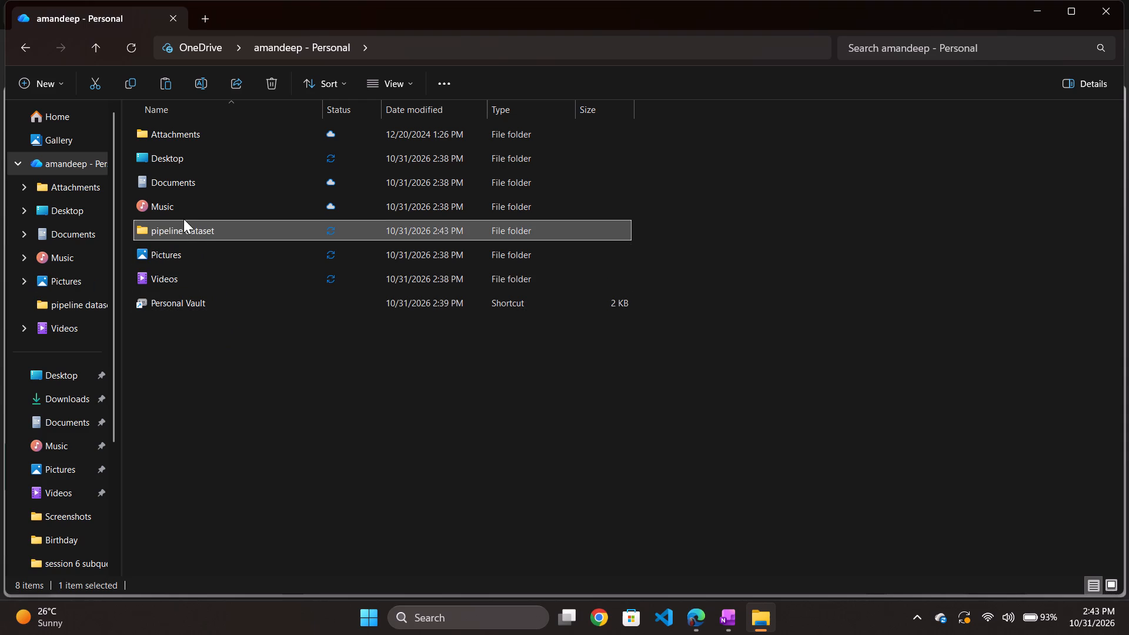
Paste the copied imdb-top-1000 file into the pipeline dataset folder.
{"action": "double_click", "coordinate": [176, 260]}
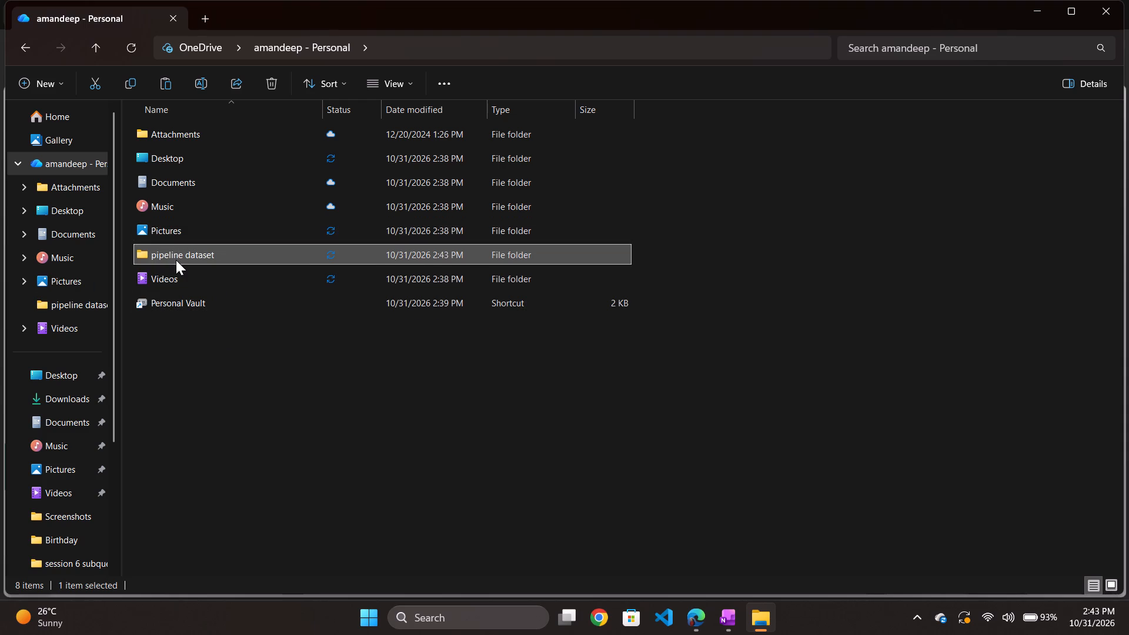
{"action": "key", "text": "ctrl+v"}
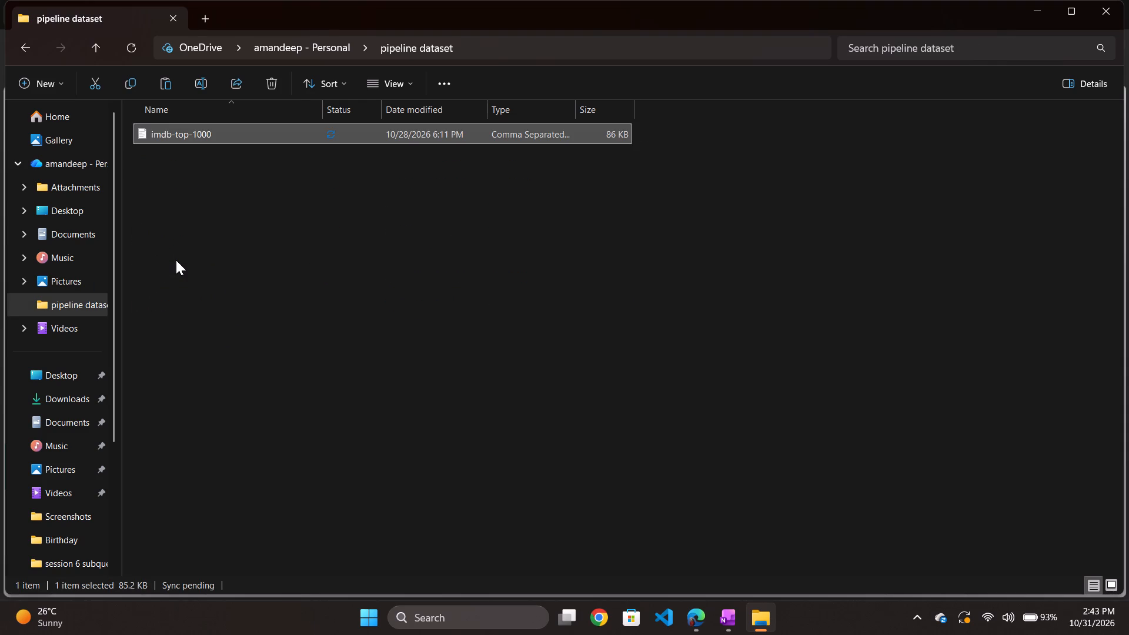
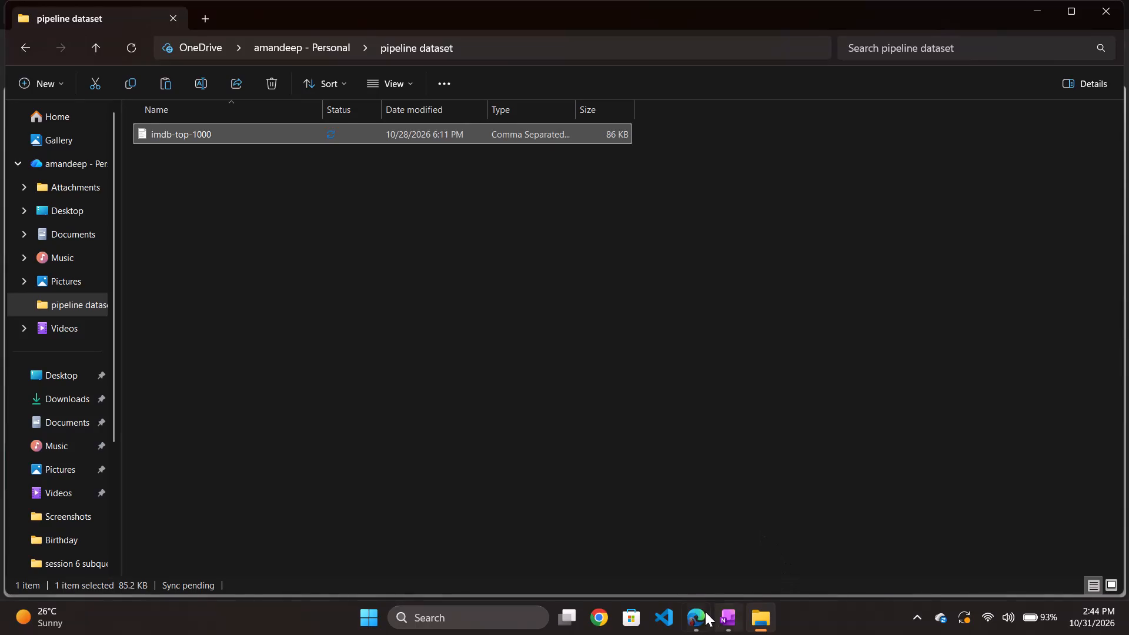
Switch to the pipeline_sales pipeline in Microsoft Edge and bring up the available Copy data options.
{"action": "left_click", "coordinate": [703, 612]}
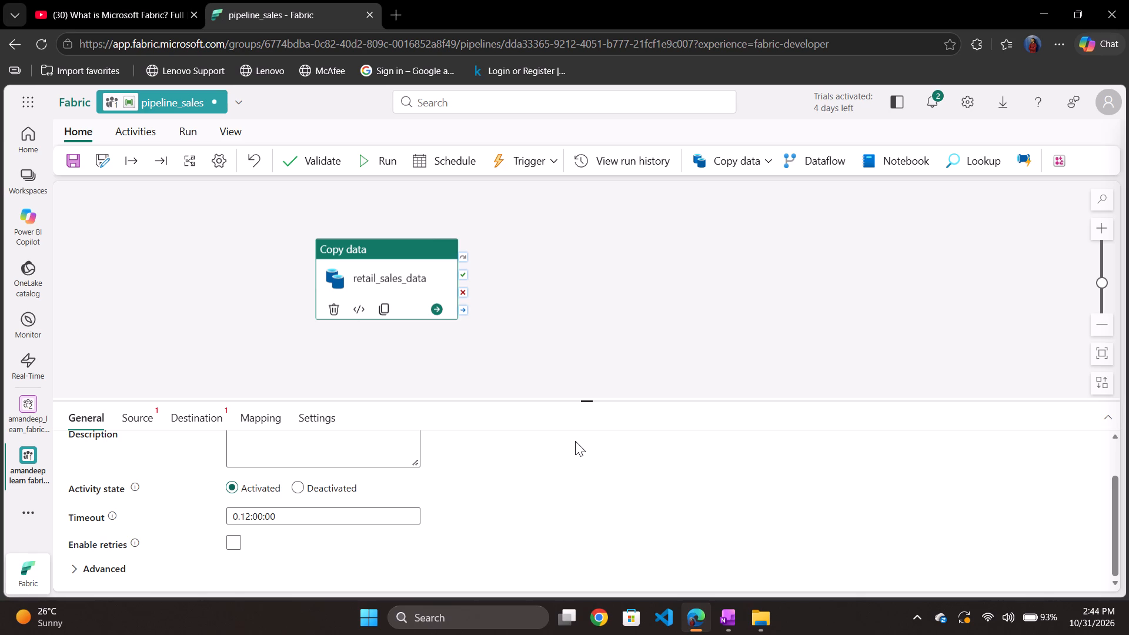
{"action": "left_click", "coordinate": [769, 161]}
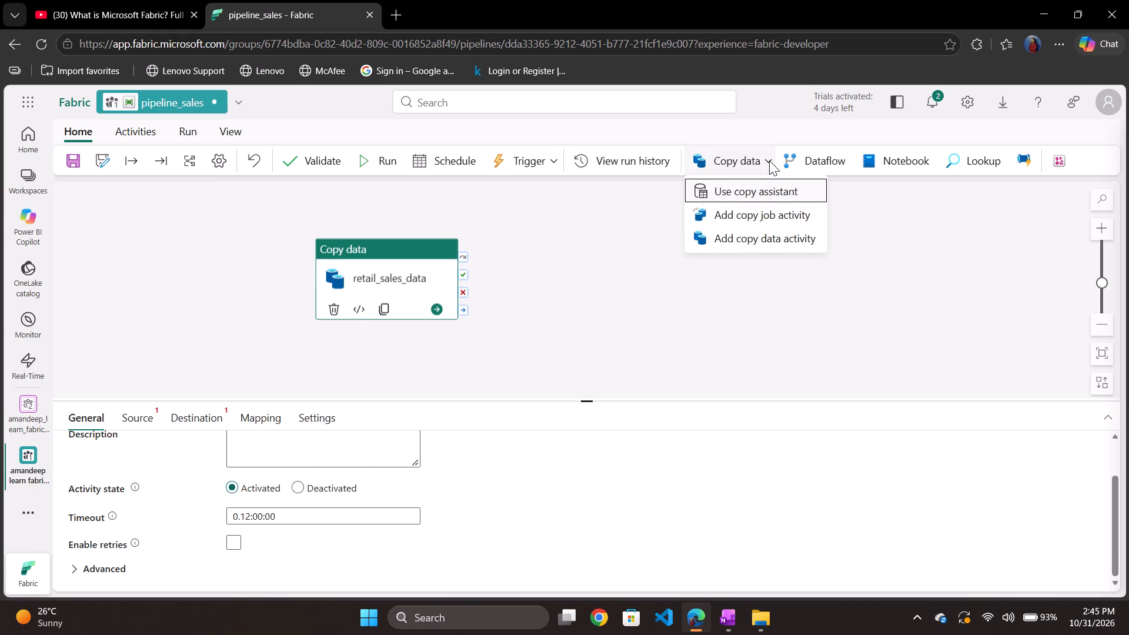
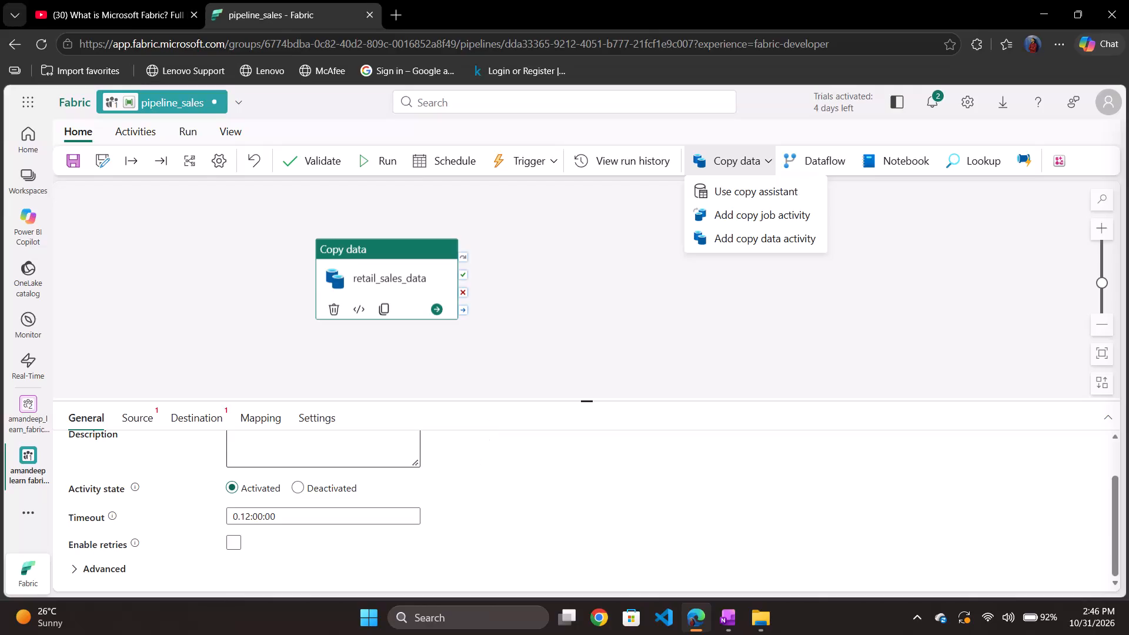
Rename the Copy data activity in the pipeline as movies_data_csv.
{"action": "scroll", "coordinate": [245, 452], "scroll_direction": "up", "scroll_amount": 2}
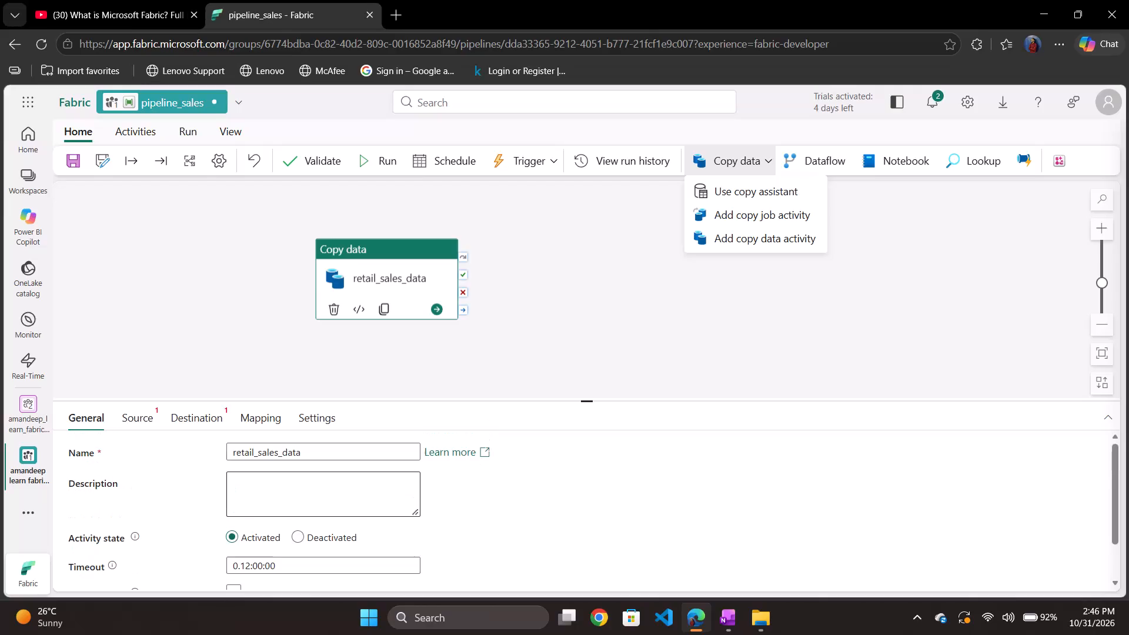
{"action": "left_click", "coordinate": [255, 452]}
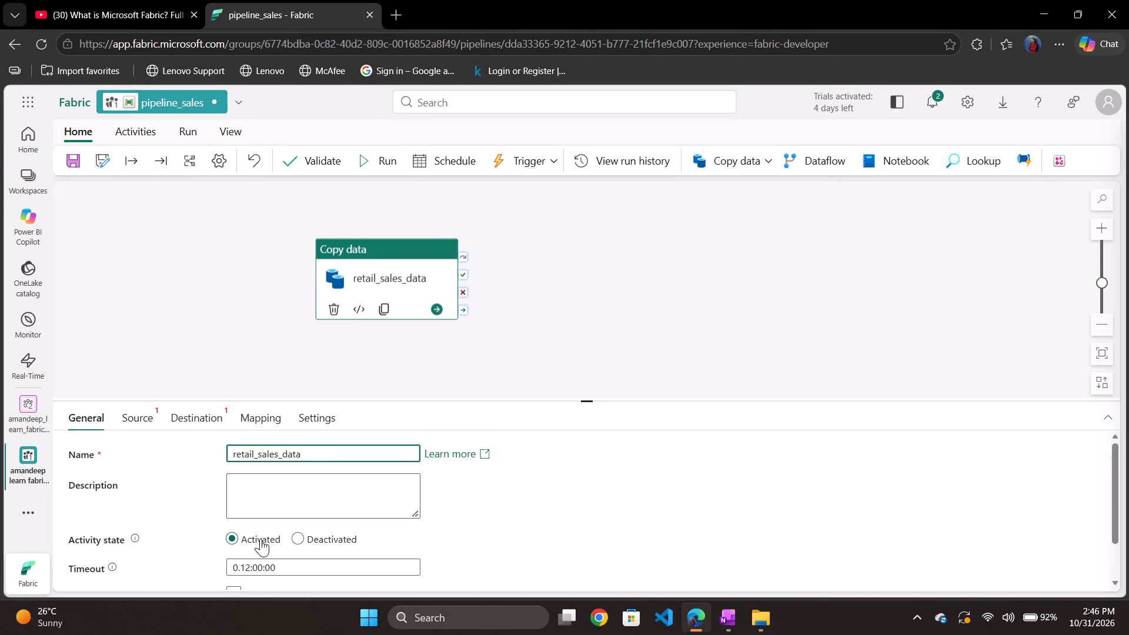
{"action": "key", "text": "BackSpace"}
{"action": "key", "text": "BackSpace"}
{"action": "key", "text": "BackSpace"}
{"action": "key", "text": "BackSpace"}
{"action": "key", "text": "BackSpace"}
{"action": "key", "text": "Right"}
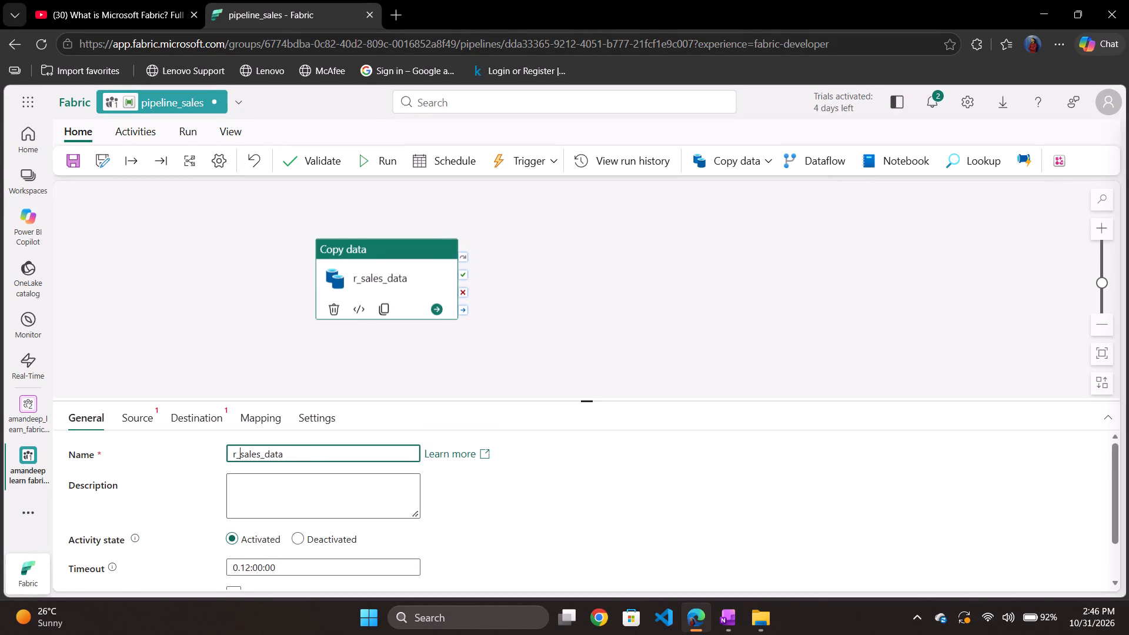
{"action": "key", "text": "Right"}
{"action": "key", "text": "Right"}
{"action": "key", "text": "Right"}
{"action": "key", "text": "Right"}
{"action": "key", "text": "Right"}
{"action": "key", "text": "Right"}
{"action": "key", "text": "BackSpace"}
{"action": "key", "text": "BackSpace"}
{"action": "key", "text": "BackSpace"}
{"action": "key", "text": "BackSpace"}
{"action": "key", "text": "BackSpace"}
{"action": "key", "text": "BackSpace"}
{"action": "key", "text": "BackSpace"}
{"action": "key", "text": "BackSpace"}
{"action": "key", "text": "BackSpace"}
{"action": "key", "text": "BackSpace"}
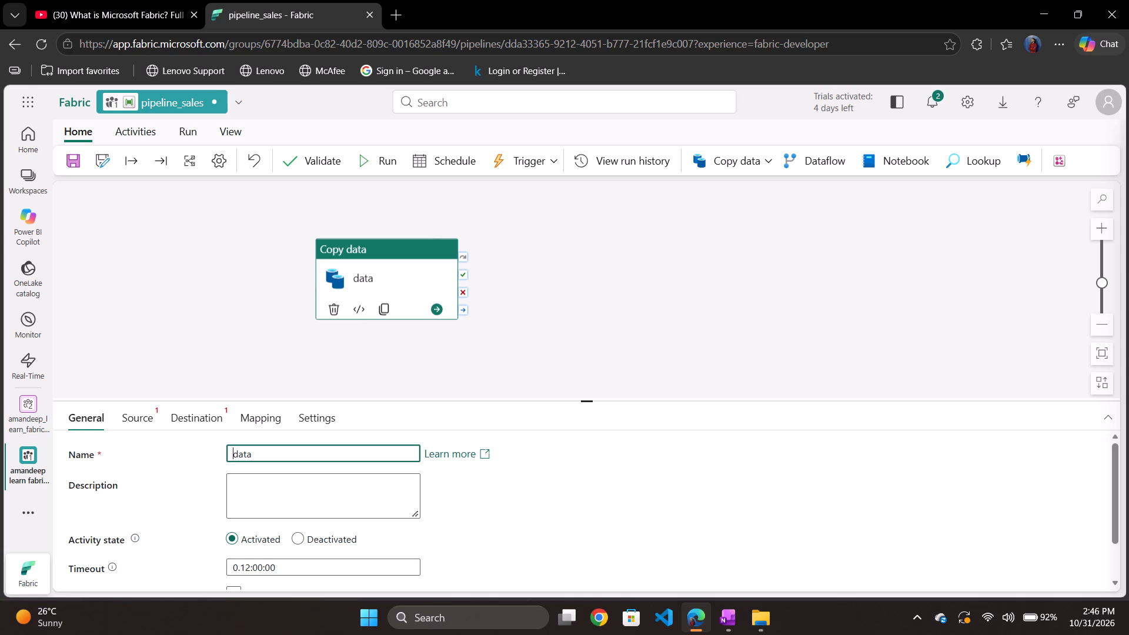
{"action": "key", "text": "Right"}
{"action": "key", "text": "Right"}
{"action": "key", "text": "Right"}
{"action": "key", "text": "Right"}
{"action": "key", "text": "BackSpace"}
{"action": "key", "text": "BackSpace"}
{"action": "key", "text": "BackSpace"}
{"action": "key", "text": "BackSpace"}
{"action": "key", "text": "BackSpace"}
{"action": "key", "text": "BackSpace"}
{"action": "key", "text": "BackSpace"}
{"action": "key", "text": "BackSpace"}
{"action": "type", "text": "movies"}
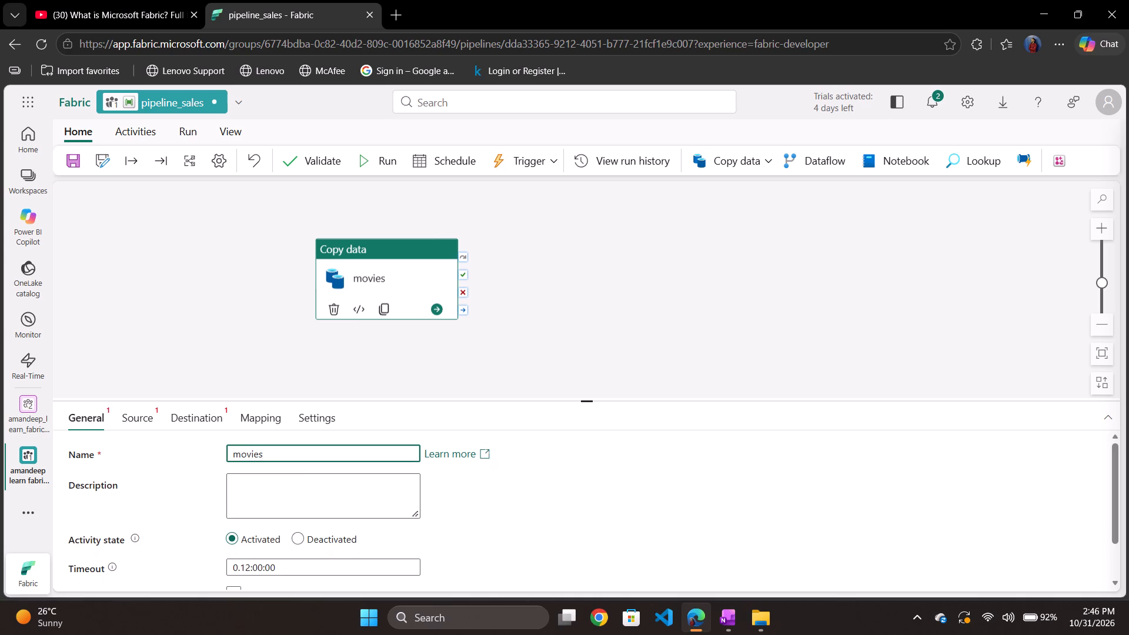
{"action": "type", "text": "data"}
{"action": "key", "text": "s"}
{"action": "key", "text": "BackSpace"}
{"action": "type", "text": "csv"}
{"action": "key", "text": "Left"}
{"action": "key", "text": "Left"}
{"action": "key", "text": "Left"}
{"action": "key", "text": "shift+underscore"}
{"action": "key", "text": "Left"}
{"action": "key", "text": "Left"}
{"action": "key", "text": "Left"}
{"action": "key", "text": "Left"}
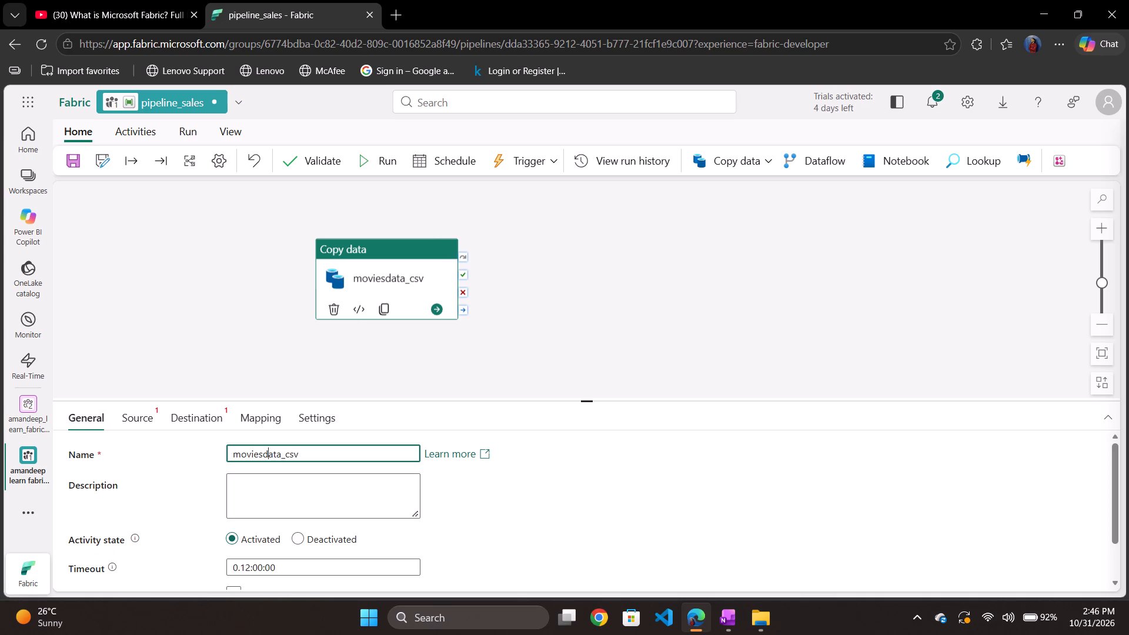
{"action": "key", "text": "Left"}
{"action": "key", "text": "shift+underscore"}
Browse all available connections for the source of the movies_data_csv copy activity.
{"action": "scroll", "coordinate": [260, 539], "scroll_direction": "down", "scroll_amount": 1}
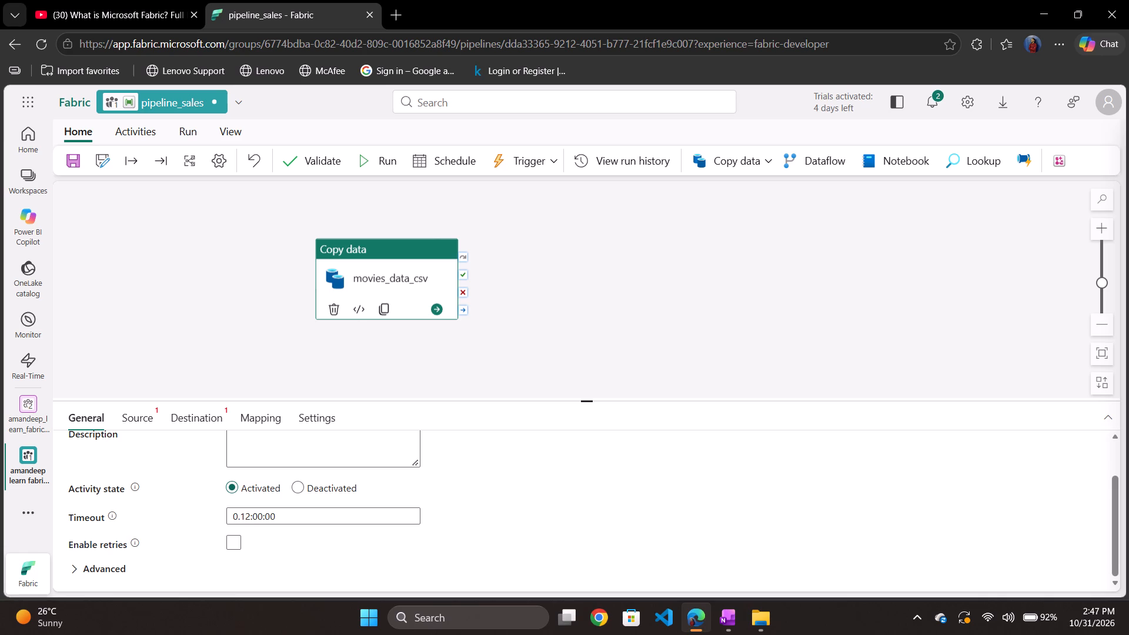
{"action": "scroll", "coordinate": [202, 462], "scroll_direction": "up", "scroll_amount": 4}
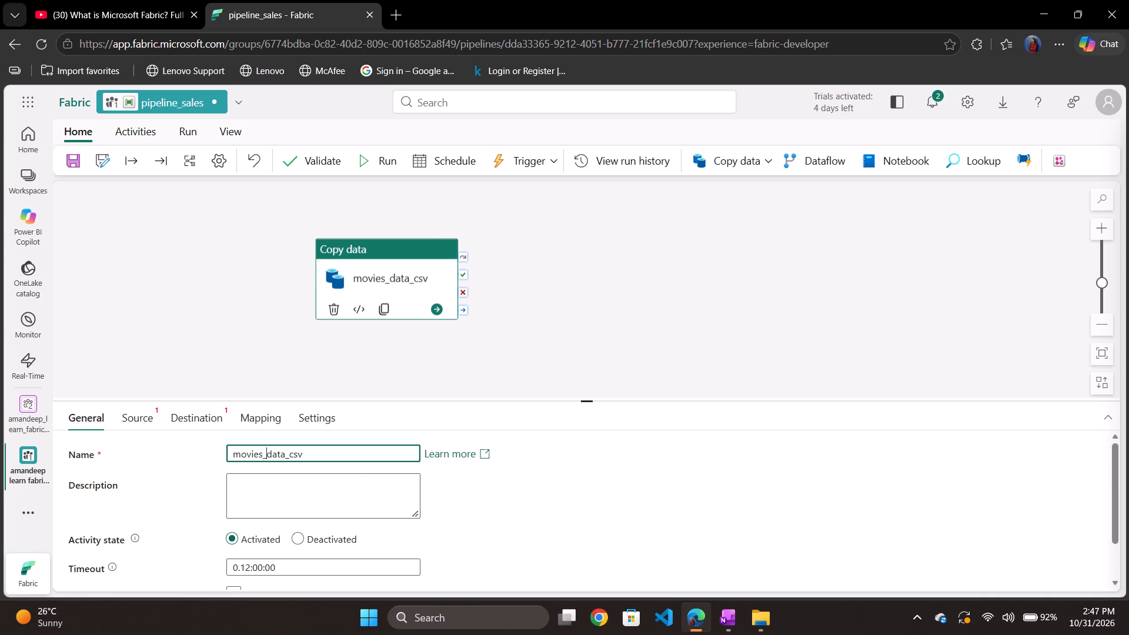
{"action": "scroll", "coordinate": [307, 462], "scroll_direction": "down", "scroll_amount": 4}
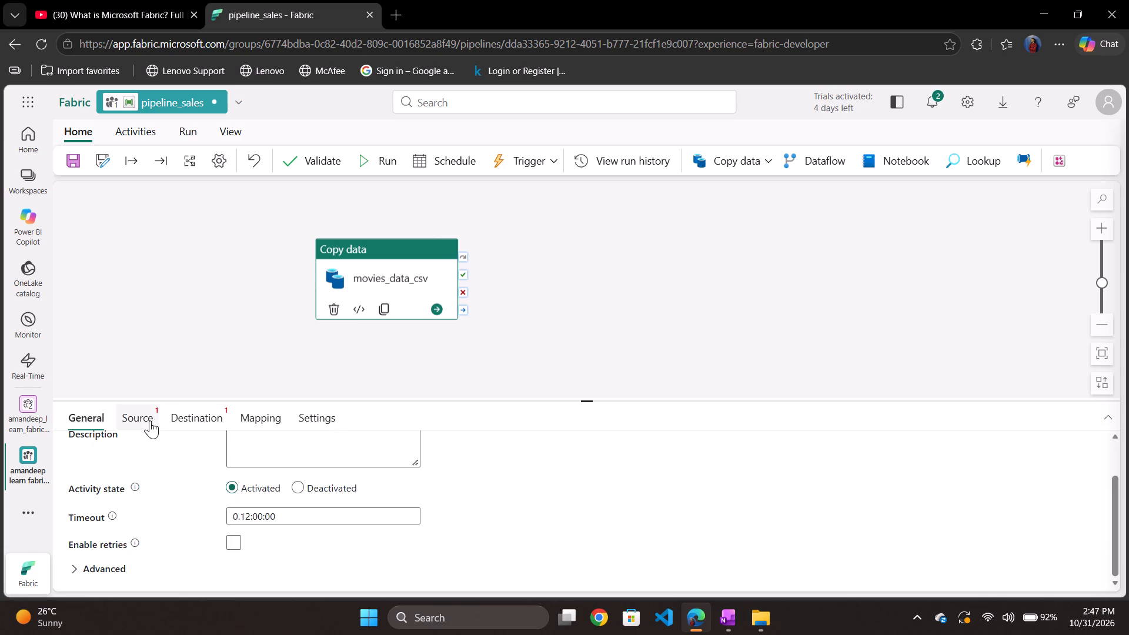
{"action": "left_click", "coordinate": [144, 420]}
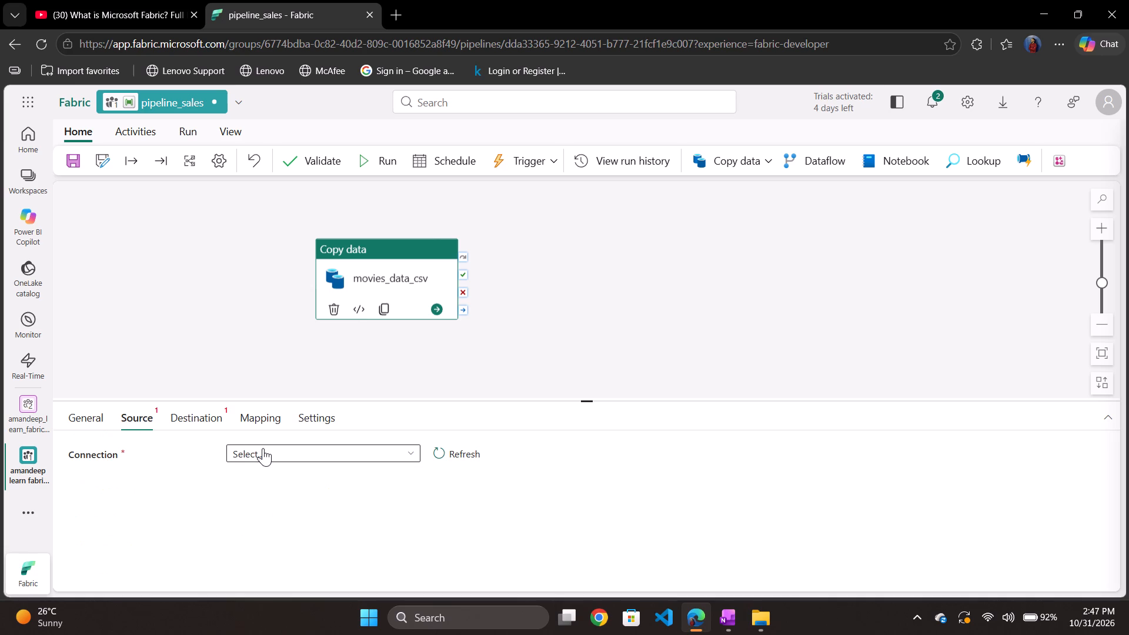
{"action": "left_click", "coordinate": [263, 448]}
{"action": "left_click", "coordinate": [272, 545]}
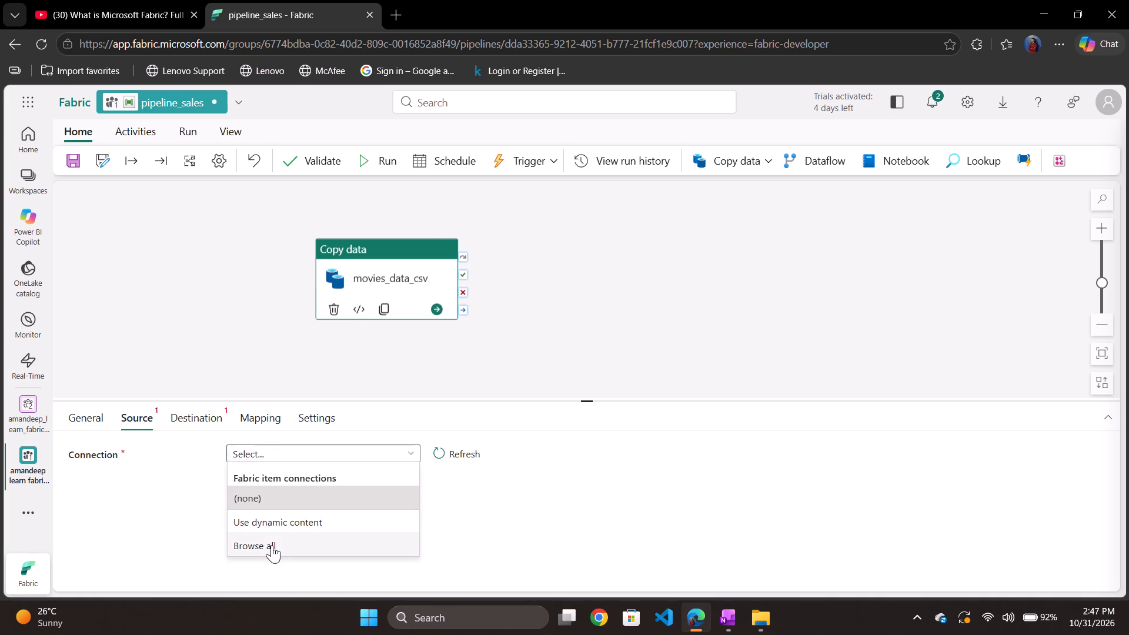
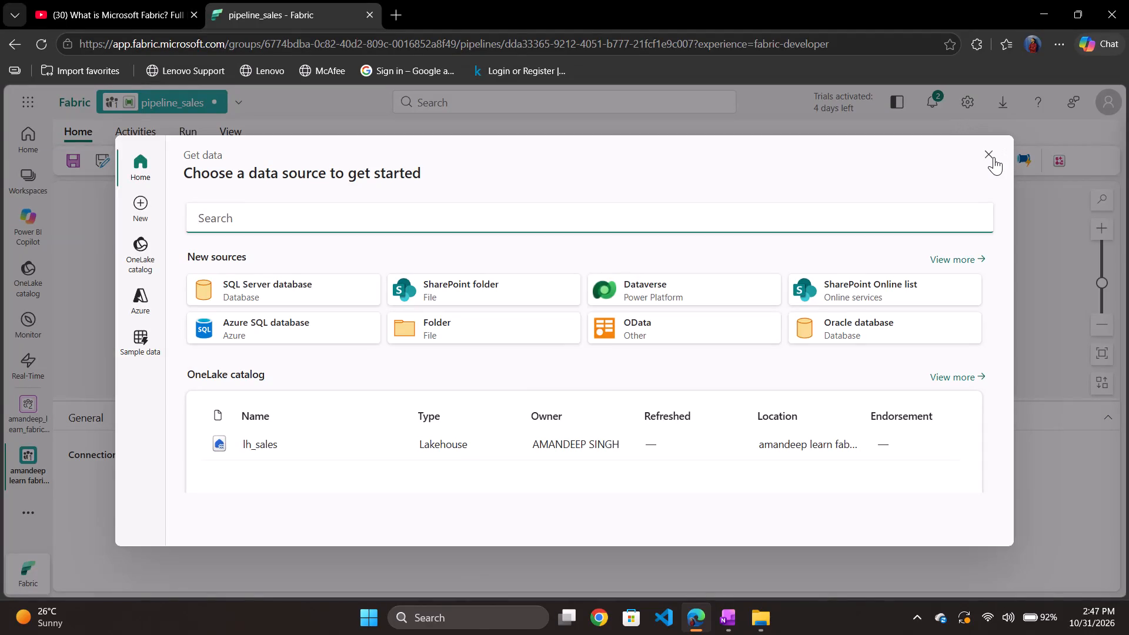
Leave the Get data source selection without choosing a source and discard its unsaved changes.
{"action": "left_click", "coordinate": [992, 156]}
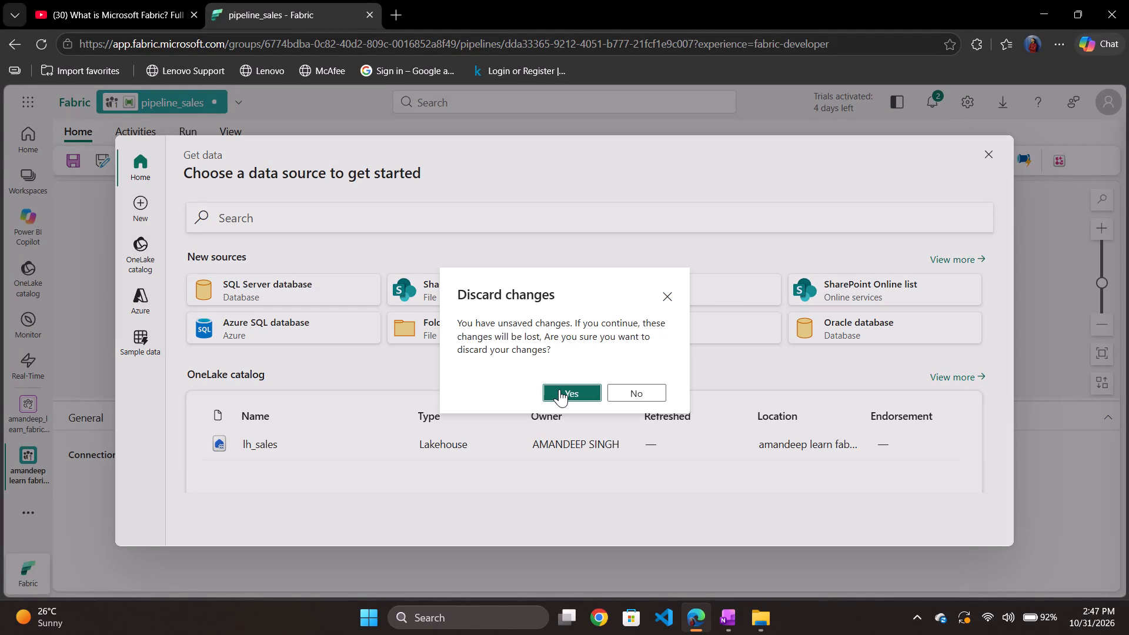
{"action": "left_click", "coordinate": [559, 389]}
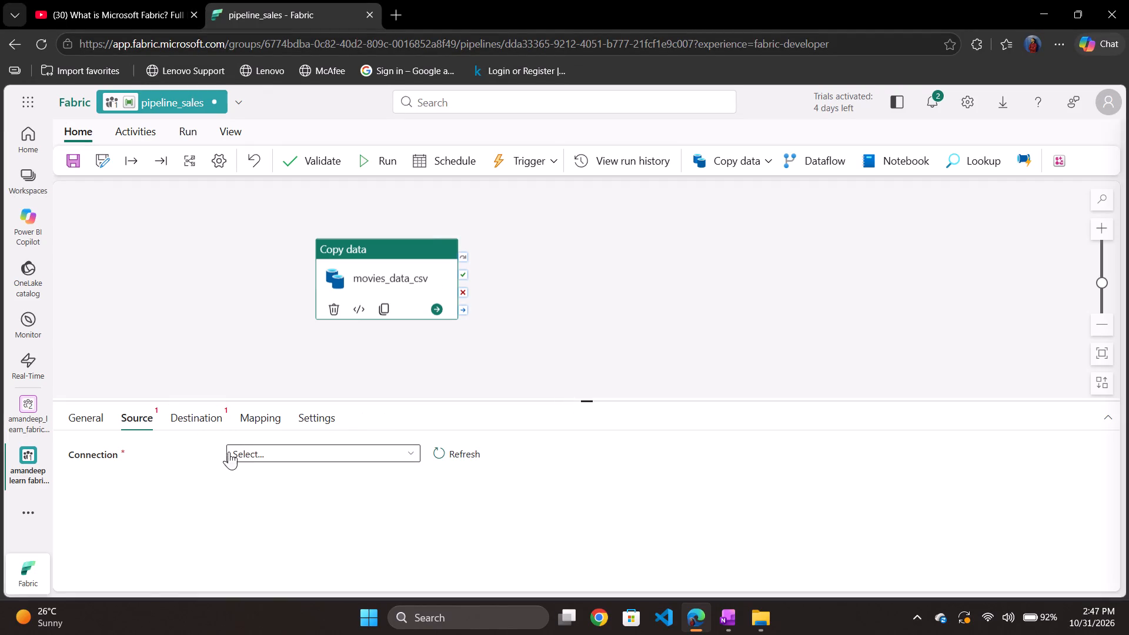
Open the available connection choices for the source of the movies_data_csv copy activity.
{"action": "left_click", "coordinate": [273, 456]}
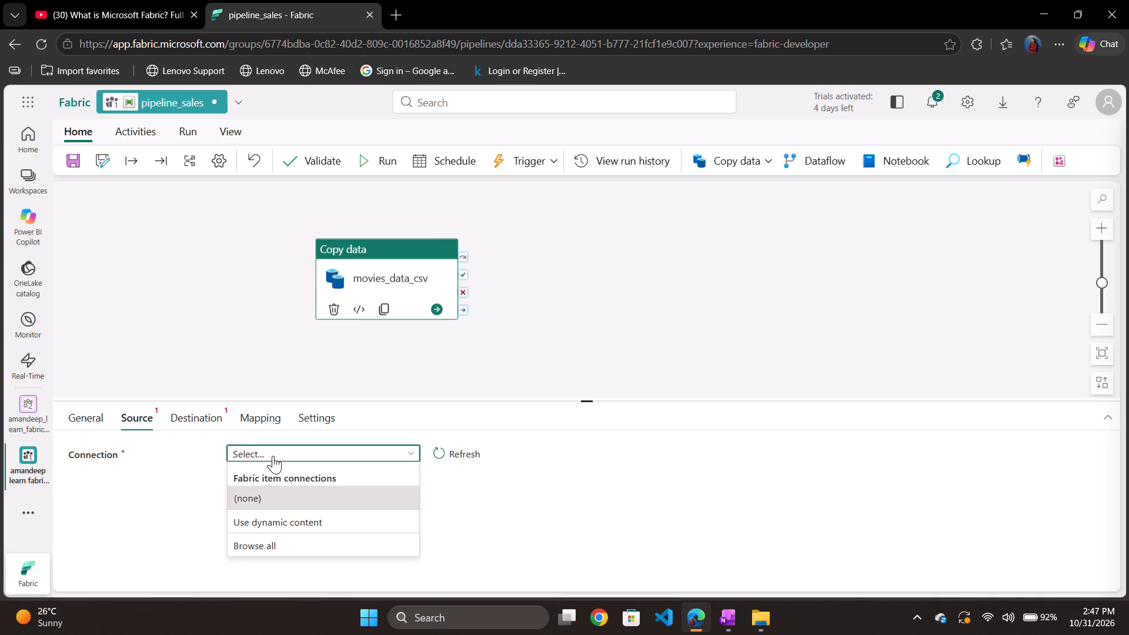
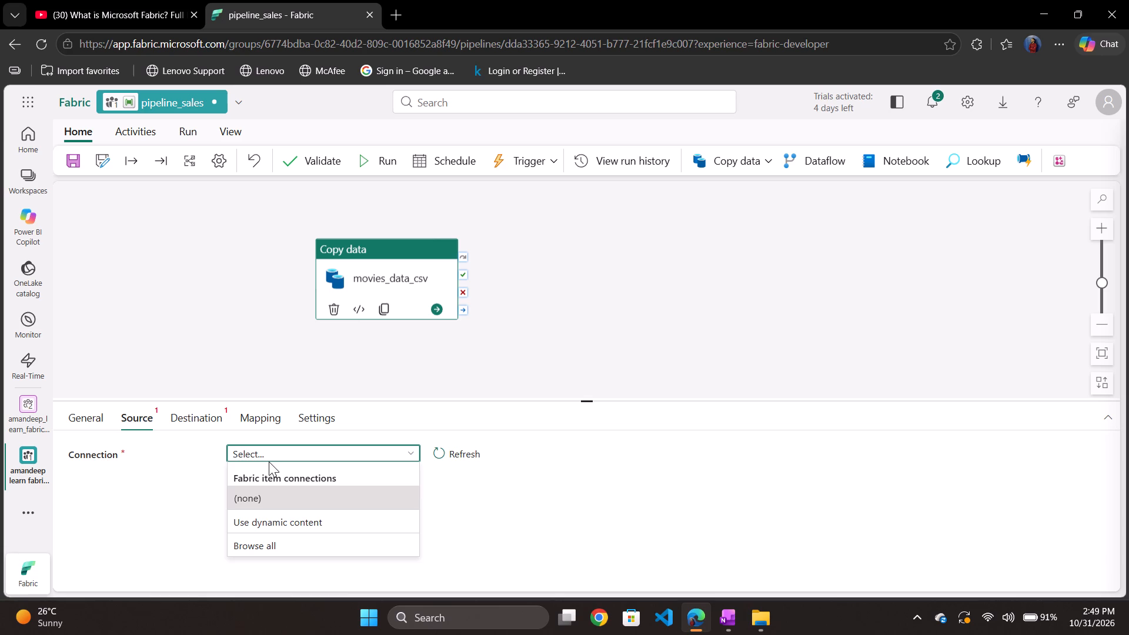
Browse all available data sources for the source connection of the movies_data_csv copy activity.
{"action": "left_click", "coordinate": [270, 548]}
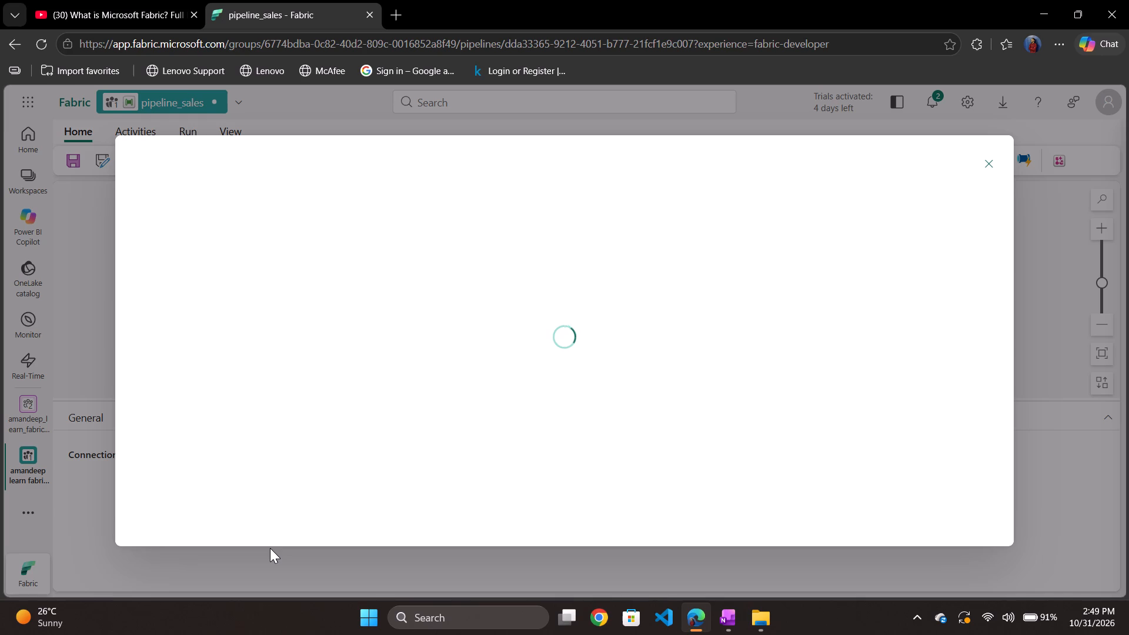
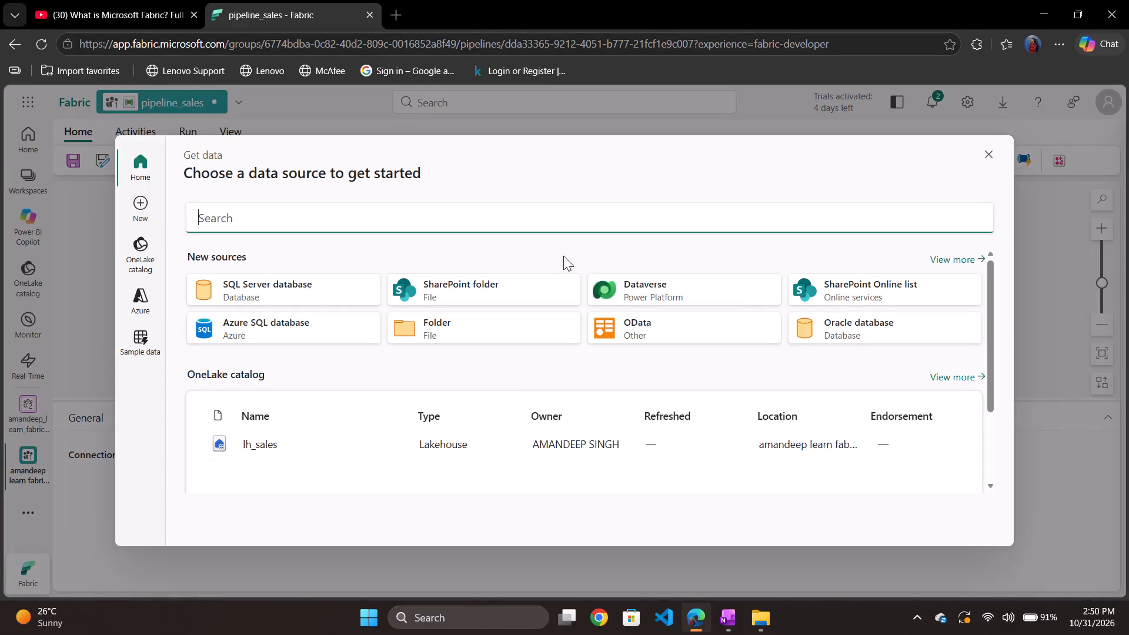
Choose SharePoint folder as the new data source and review its connection, connection name and data gateway settings.
{"action": "left_click", "coordinate": [507, 286]}
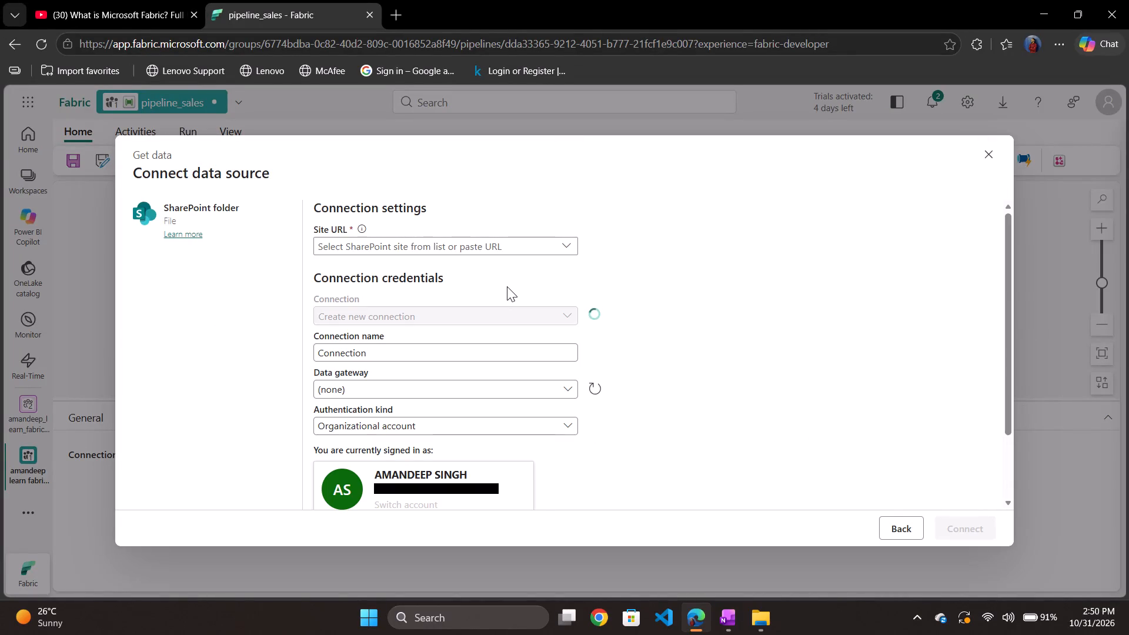
{"action": "scroll", "coordinate": [507, 286], "scroll_direction": "down", "scroll_amount": 1}
{"action": "scroll", "coordinate": [507, 286], "scroll_direction": "up", "scroll_amount": 2}
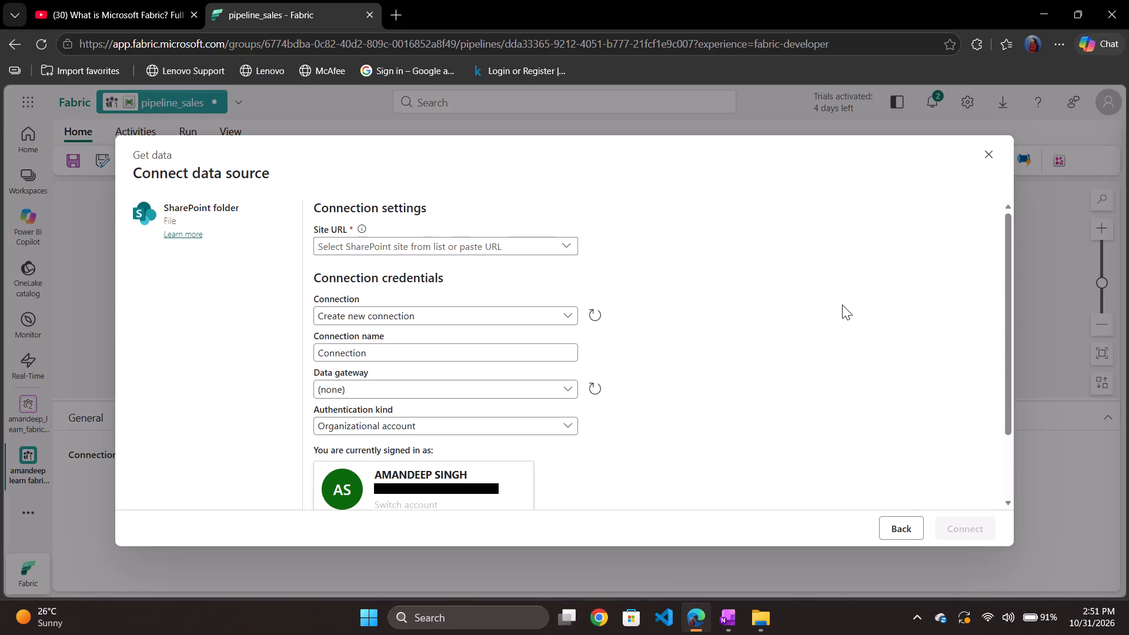
{"action": "left_click", "coordinate": [559, 388]}
{"action": "left_click", "coordinate": [559, 388]}
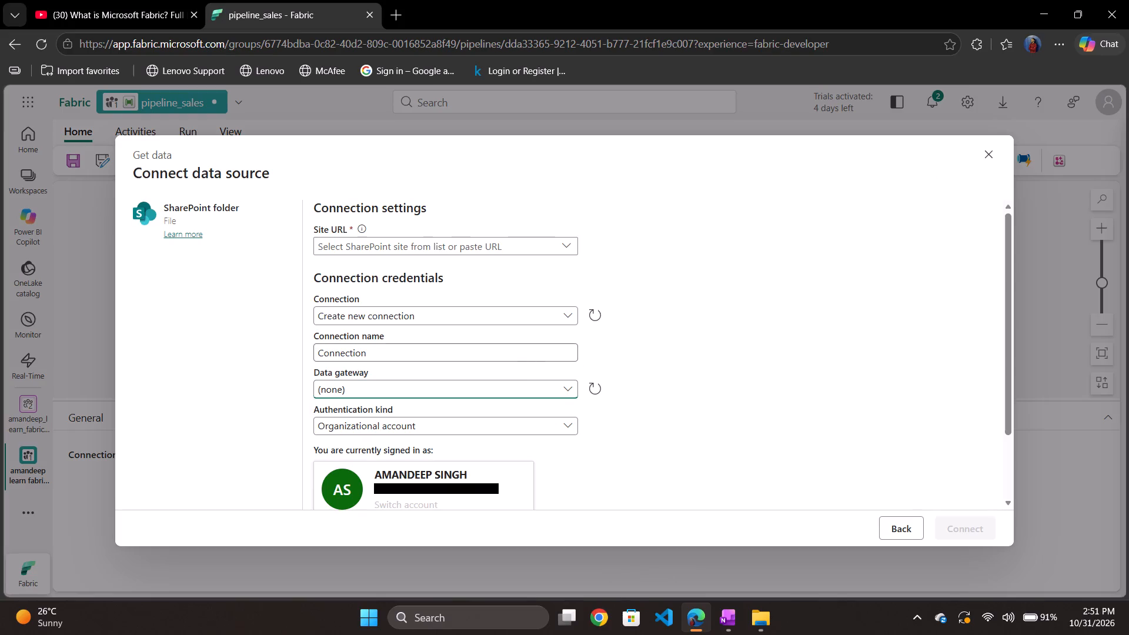
{"action": "left_click", "coordinate": [520, 354]}
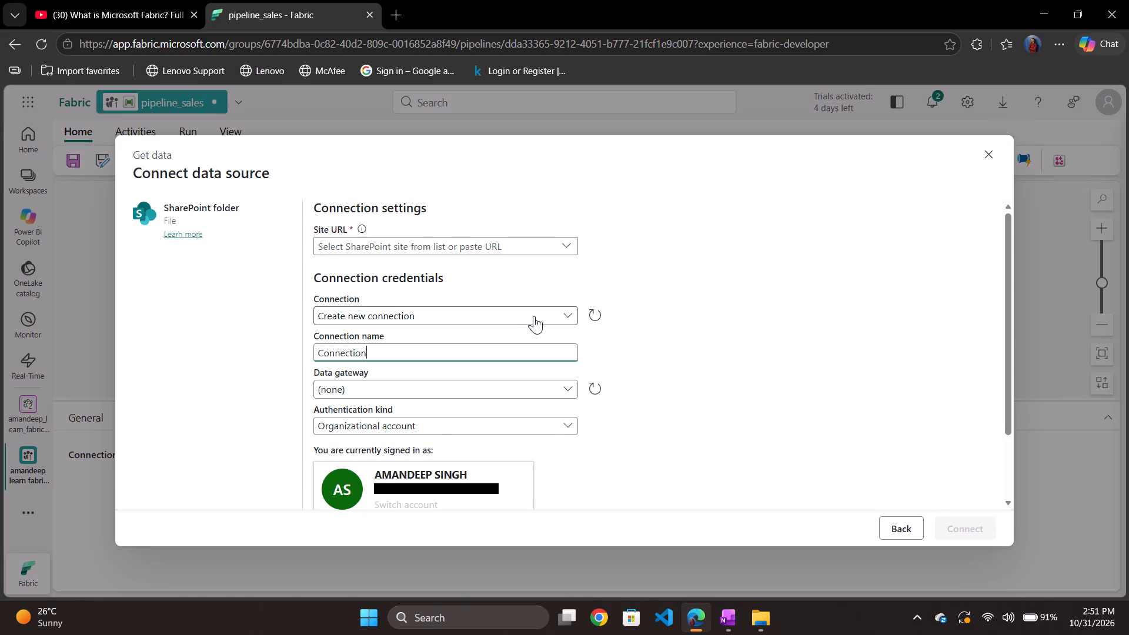
{"action": "left_click", "coordinate": [534, 316]}
{"action": "left_click", "coordinate": [534, 316]}
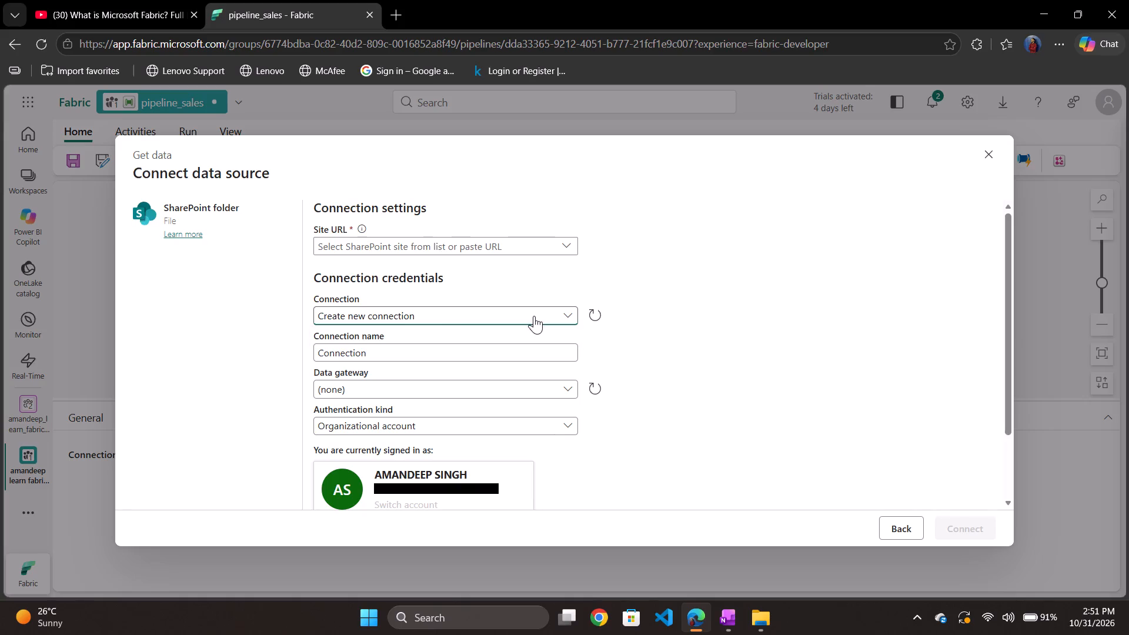
{"action": "left_click", "coordinate": [422, 312]}
Look through the available SharePoint sites for the Site URL, opening the full site selection.
{"action": "left_click", "coordinate": [407, 247]}
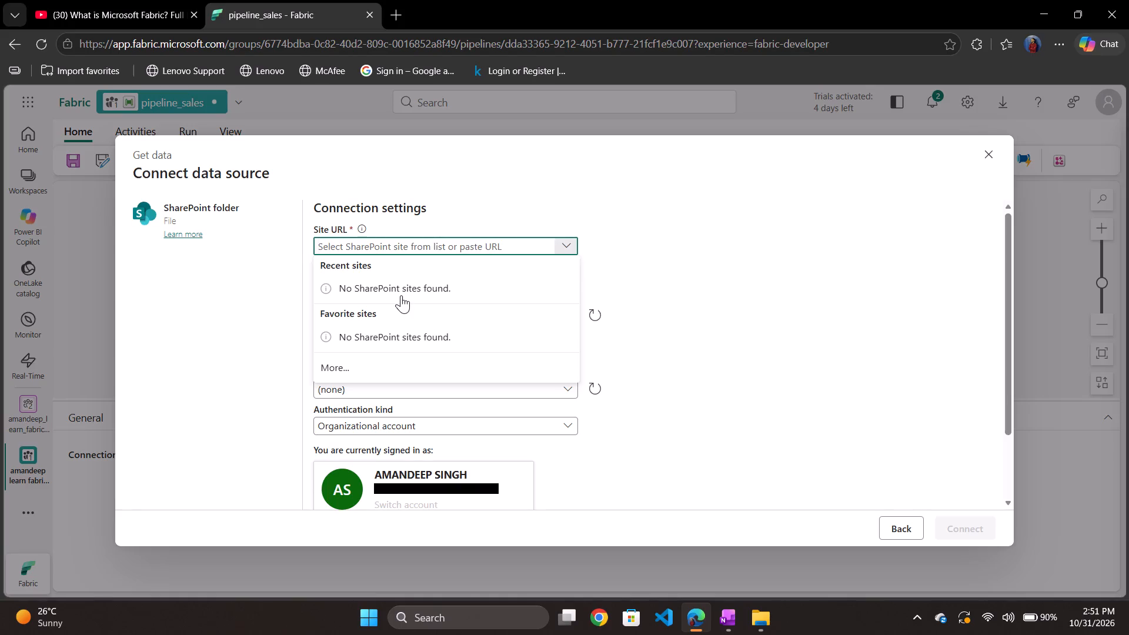
{"action": "left_click", "coordinate": [401, 295]}
{"action": "left_click", "coordinate": [327, 370]}
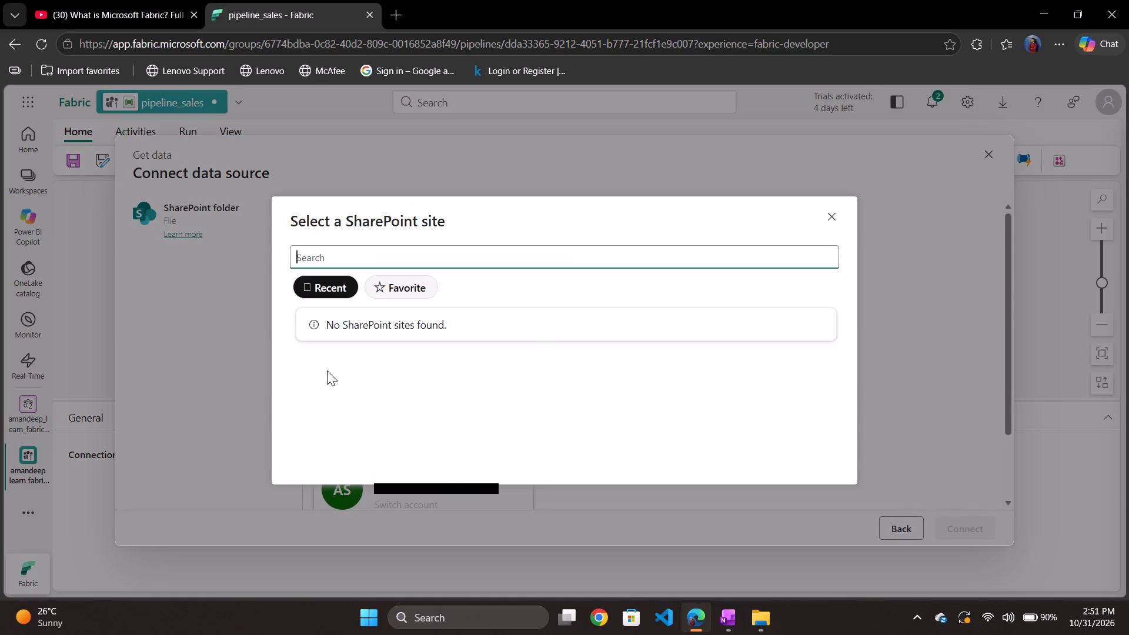
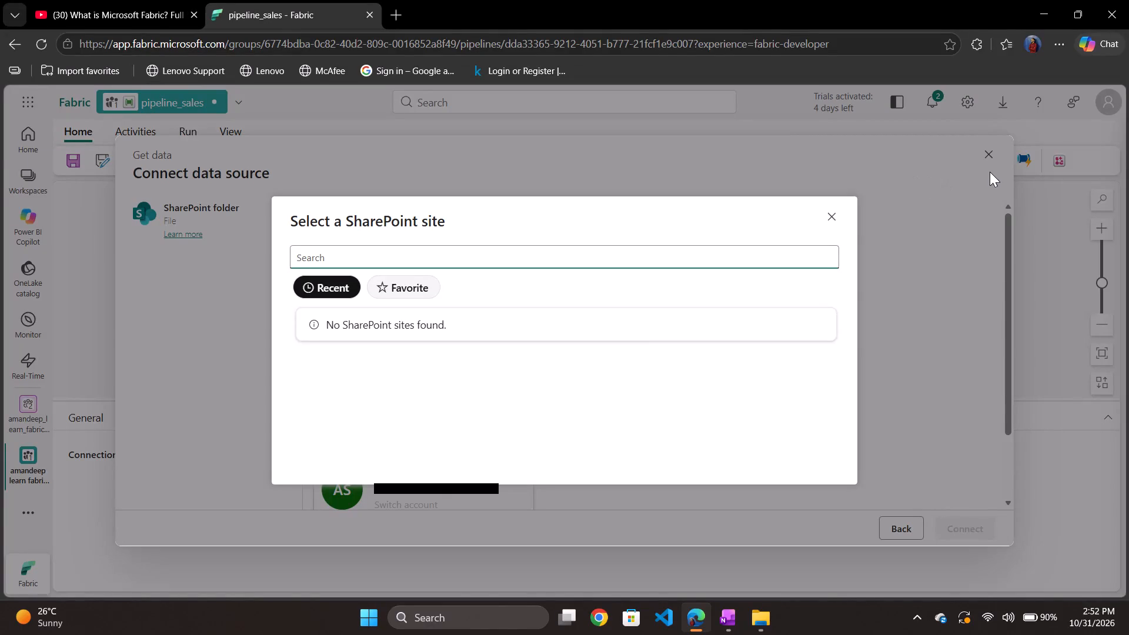
Close the SharePoint site selection and discard the unfinished SharePoint folder connection.
{"action": "left_click", "coordinate": [834, 217]}
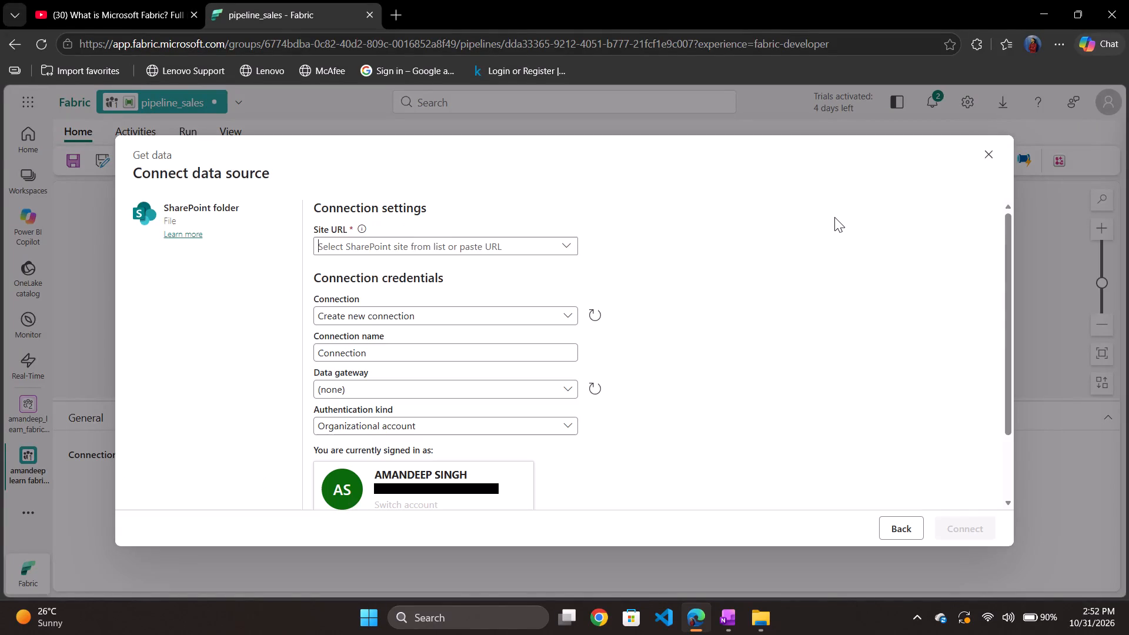
{"action": "left_click", "coordinate": [984, 159]}
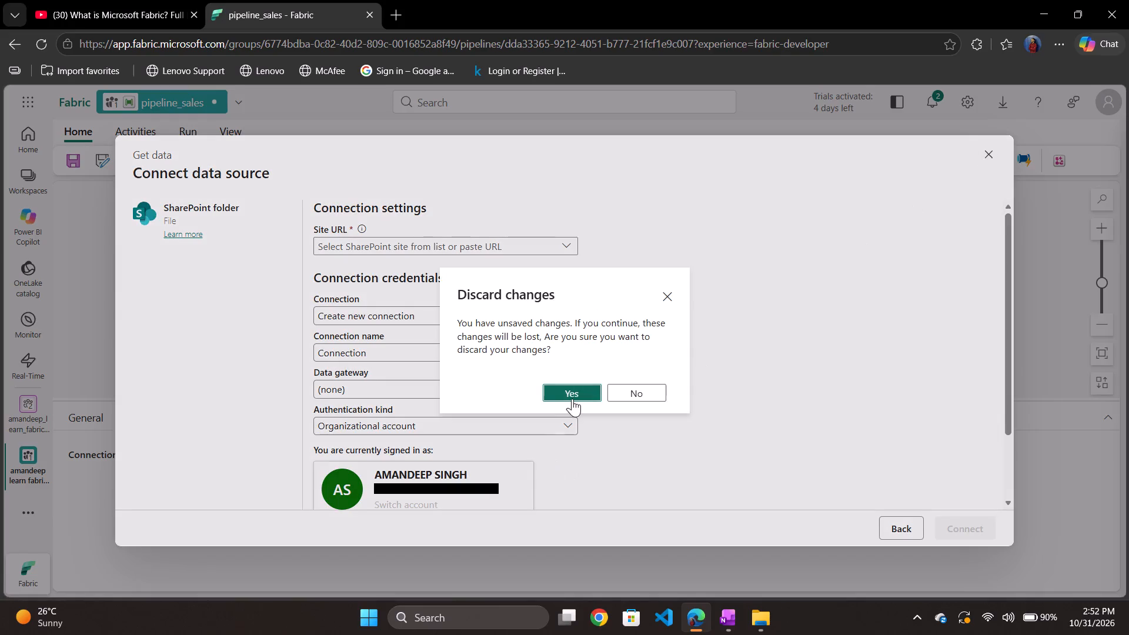
{"action": "left_click", "coordinate": [572, 399]}
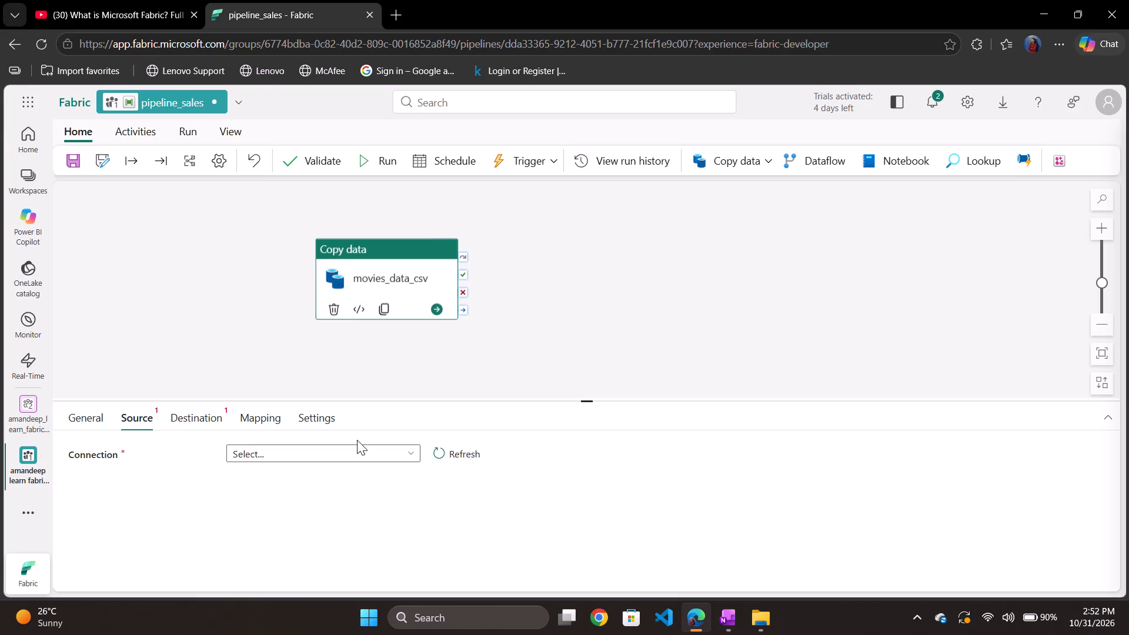
Browse all sources for the copy activity's connection, choose Folder, and switch to File Explorer for the dataset's folder path.
{"action": "left_click", "coordinate": [341, 456]}
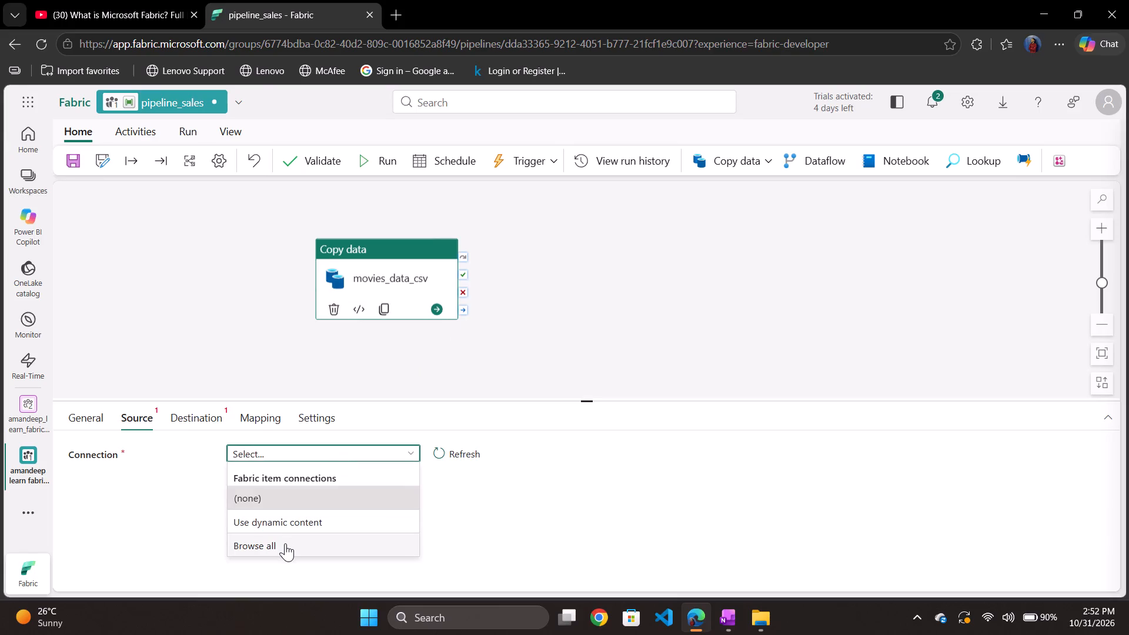
{"action": "left_click", "coordinate": [285, 543]}
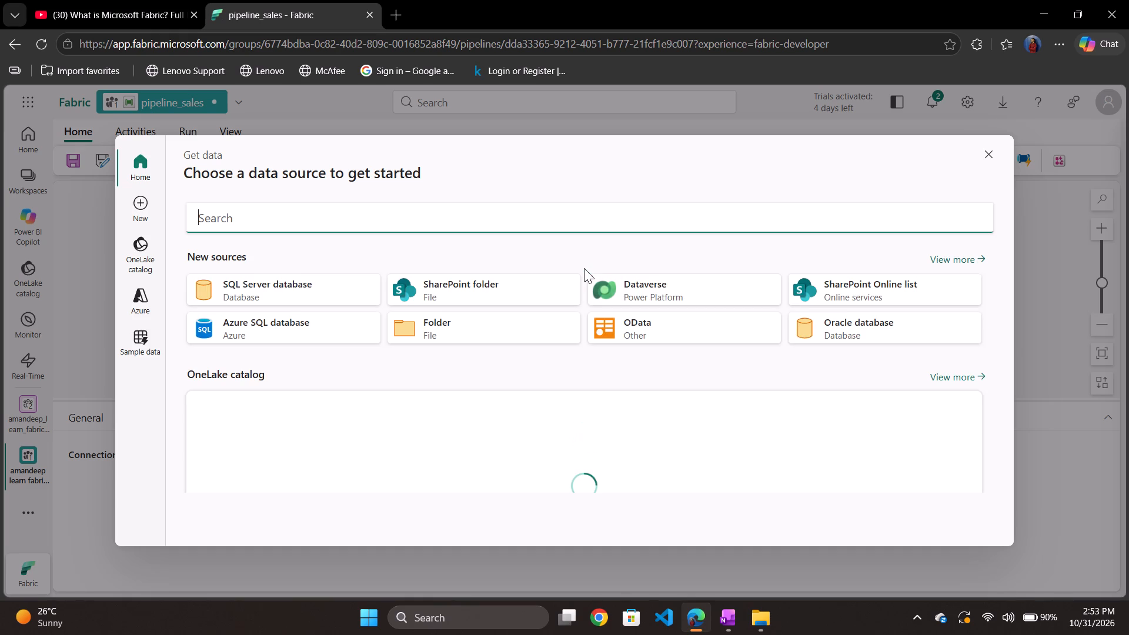
{"action": "left_click", "coordinate": [465, 323]}
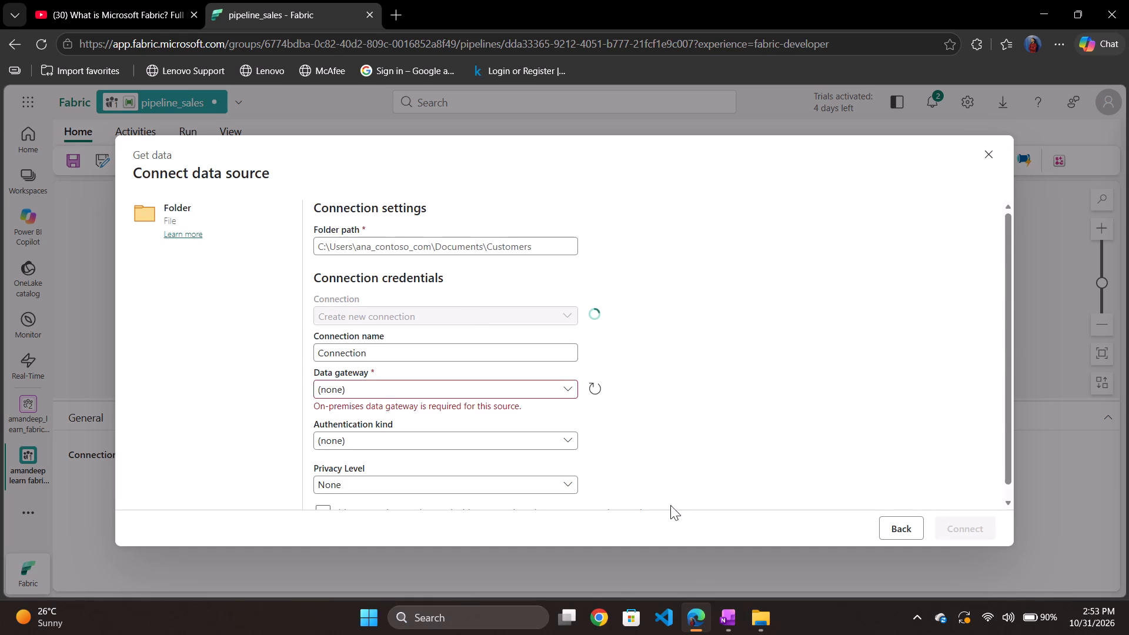
{"action": "left_click", "coordinate": [760, 624]}
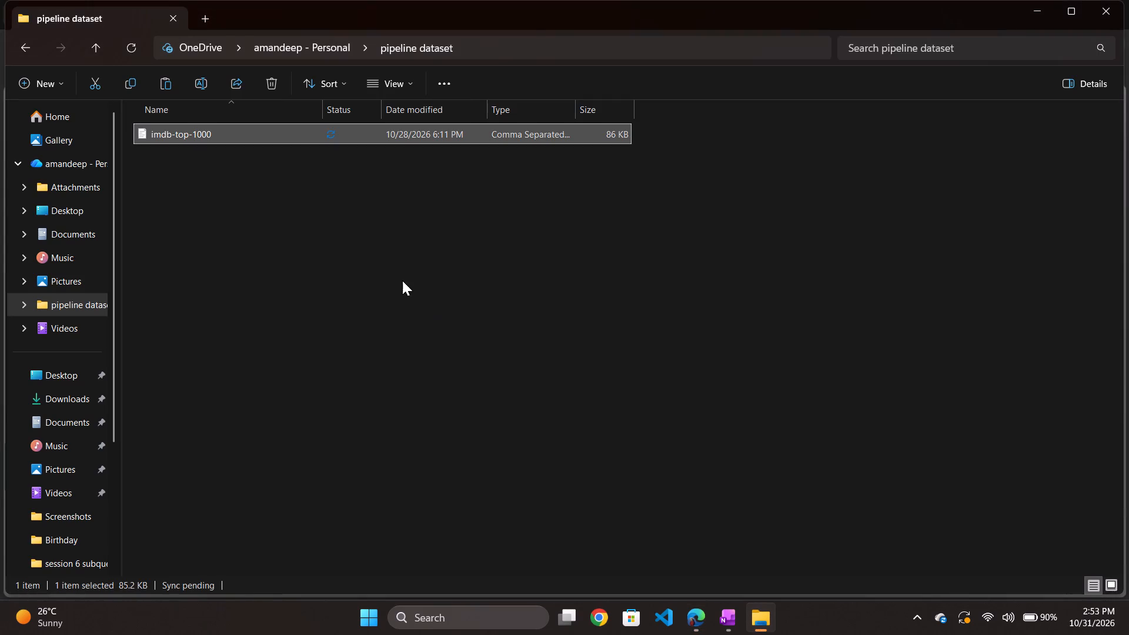
Copy the pipeline dataset folder's path C:\Users\LENOVO\OneDrive\pipeline dataset and enter it as the Folder path in the Fabric connection in Edge.
{"action": "left_click", "coordinate": [515, 50]}
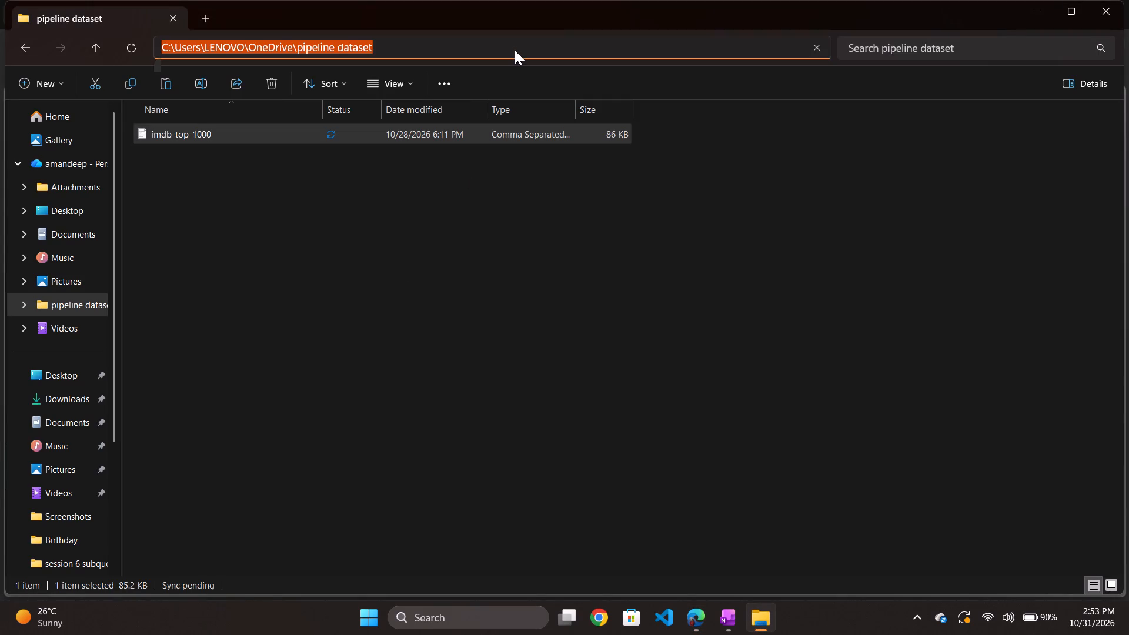
{"action": "key", "text": "ctrl+c"}
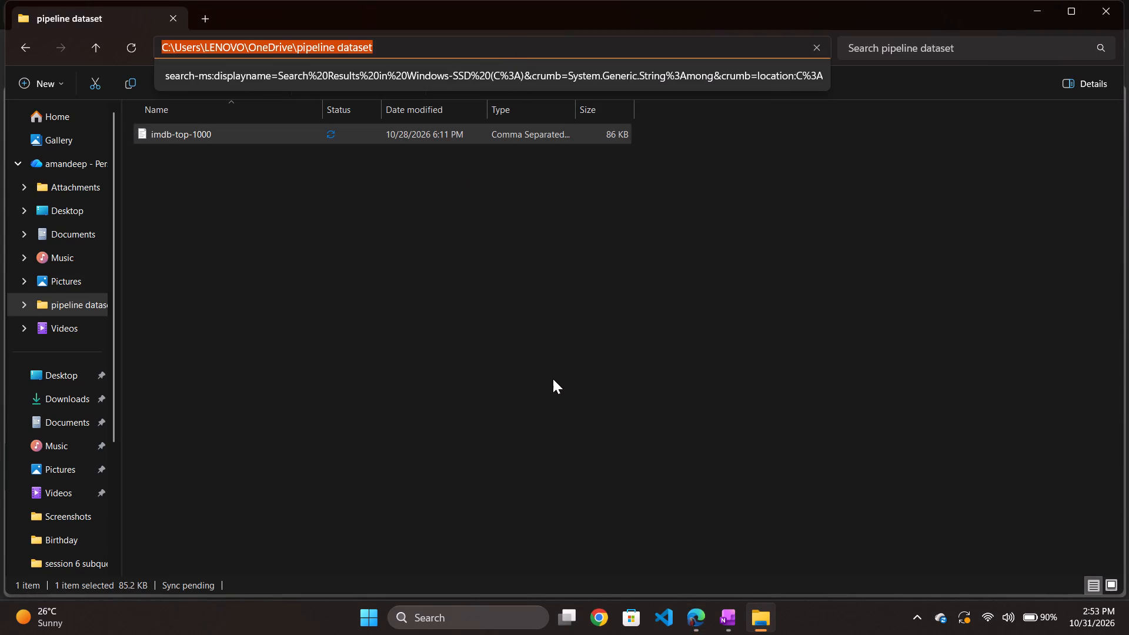
{"action": "left_click", "coordinate": [537, 337]}
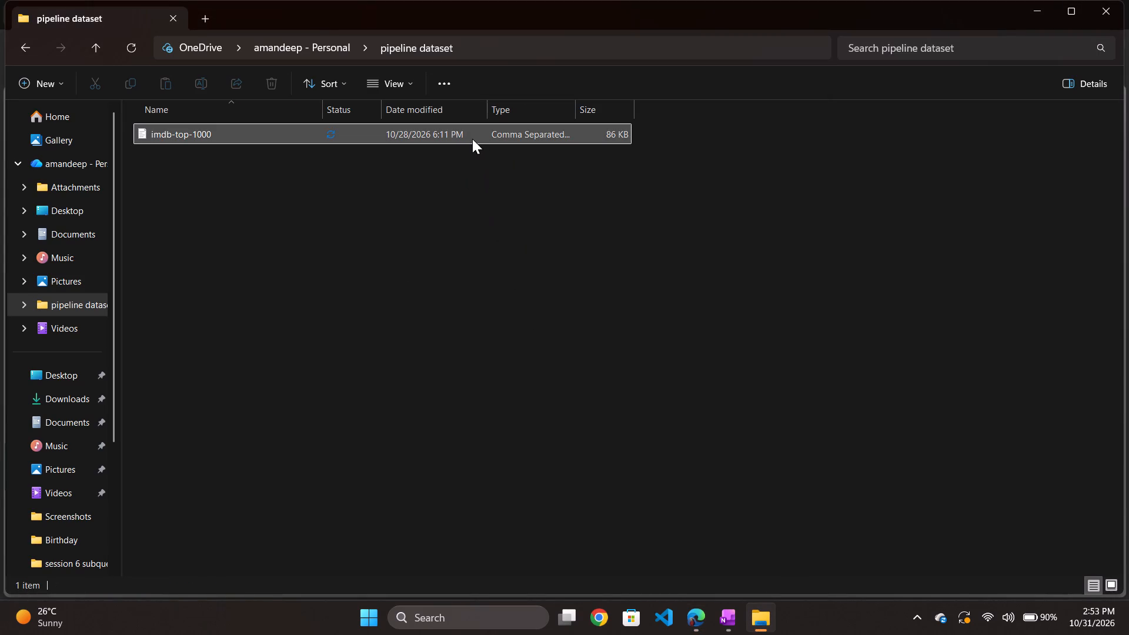
{"action": "left_click", "coordinate": [472, 139]}
{"action": "left_click", "coordinate": [525, 46]}
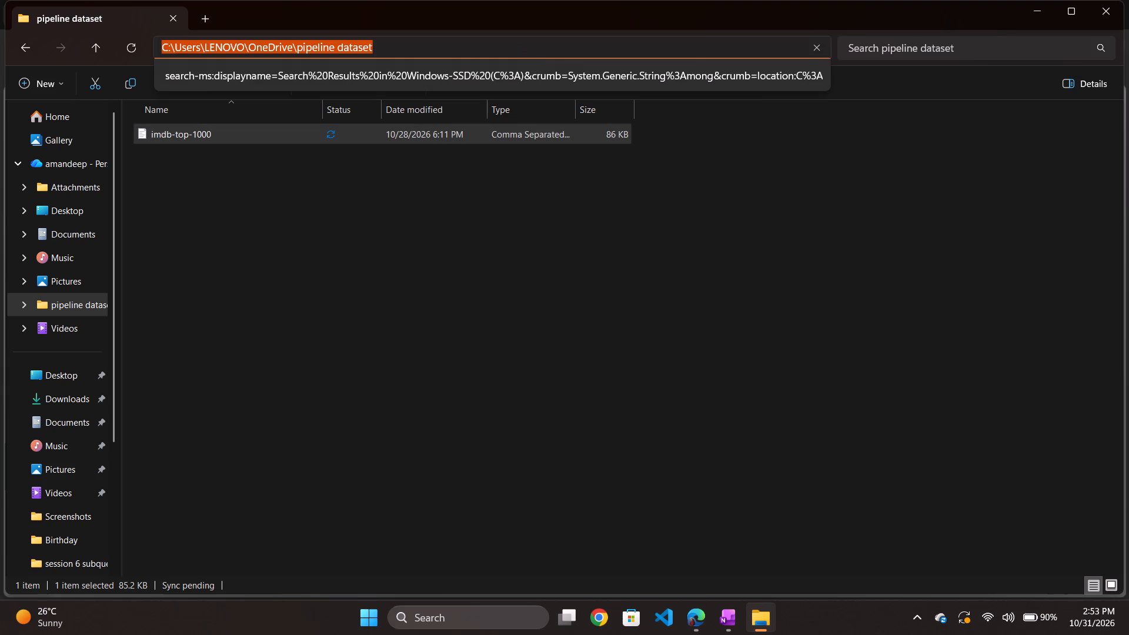
{"action": "key", "text": "ctrl+c"}
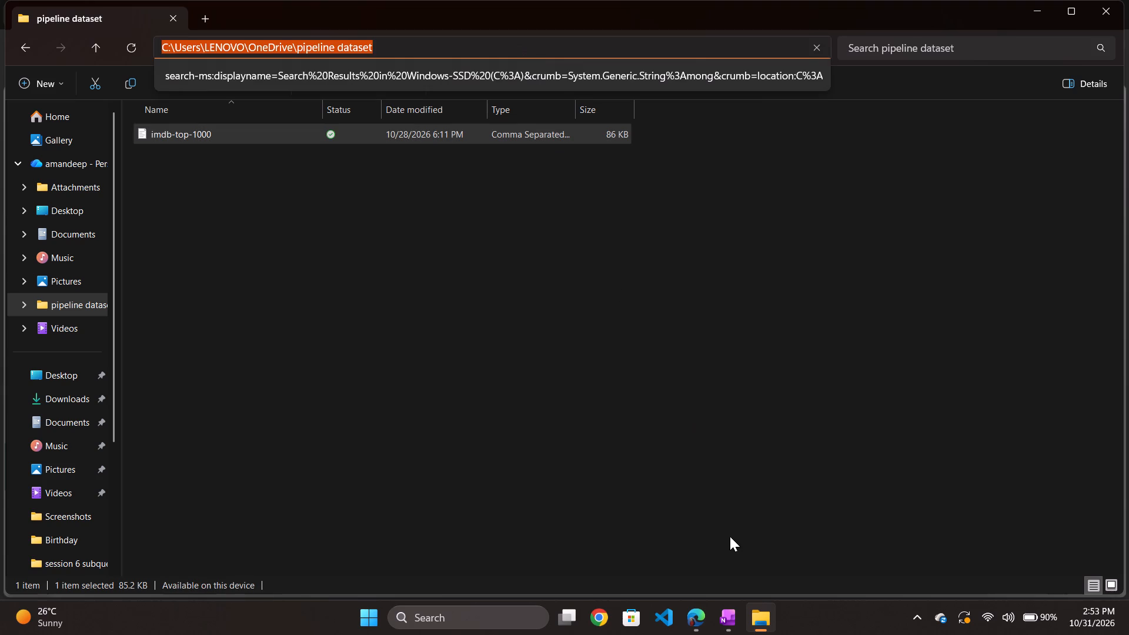
{"action": "left_click", "coordinate": [701, 622]}
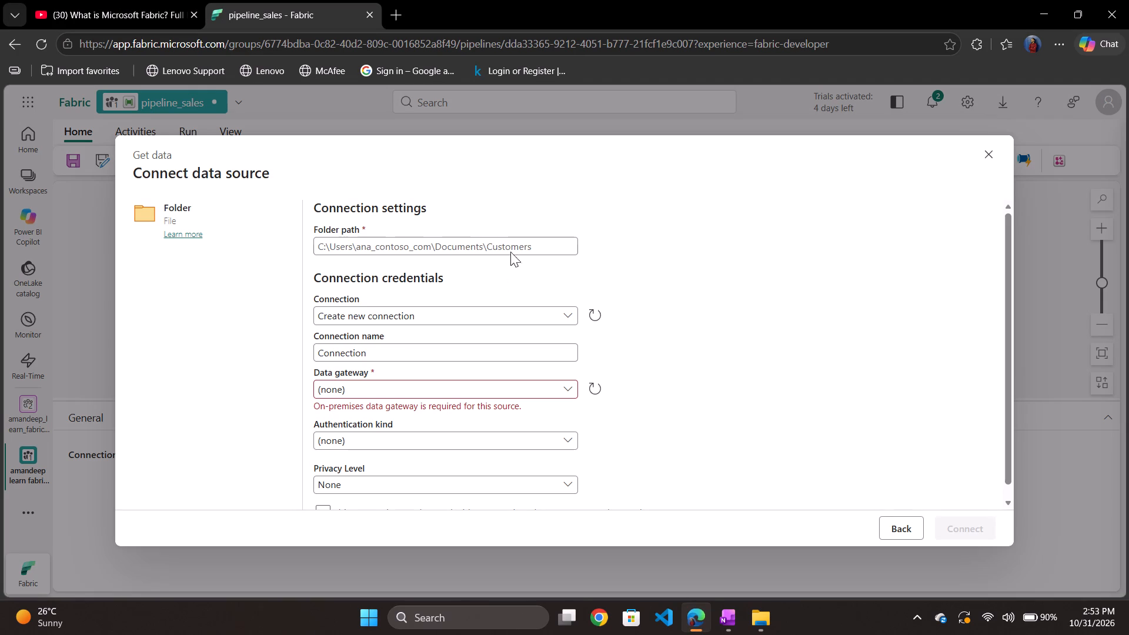
{"action": "left_click", "coordinate": [496, 241]}
{"action": "key", "text": "ctrl+v"}
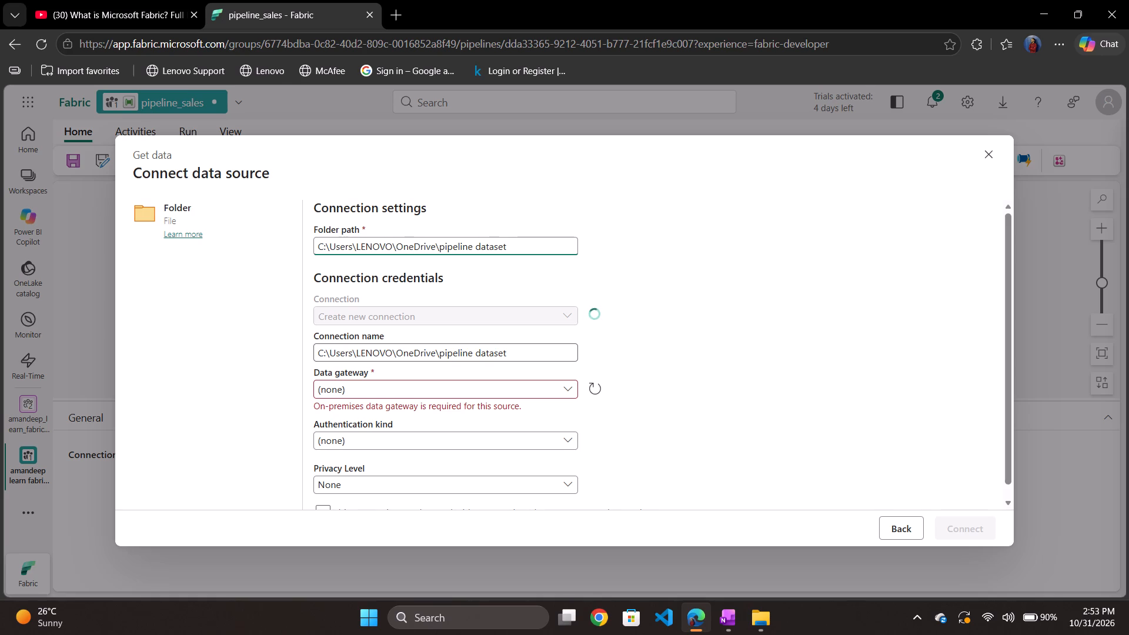
Check the options offered for the folder connection's data gateway and authentication kind, keeping the gateway at (none).
{"action": "left_click", "coordinate": [570, 390]}
{"action": "left_click", "coordinate": [529, 405]}
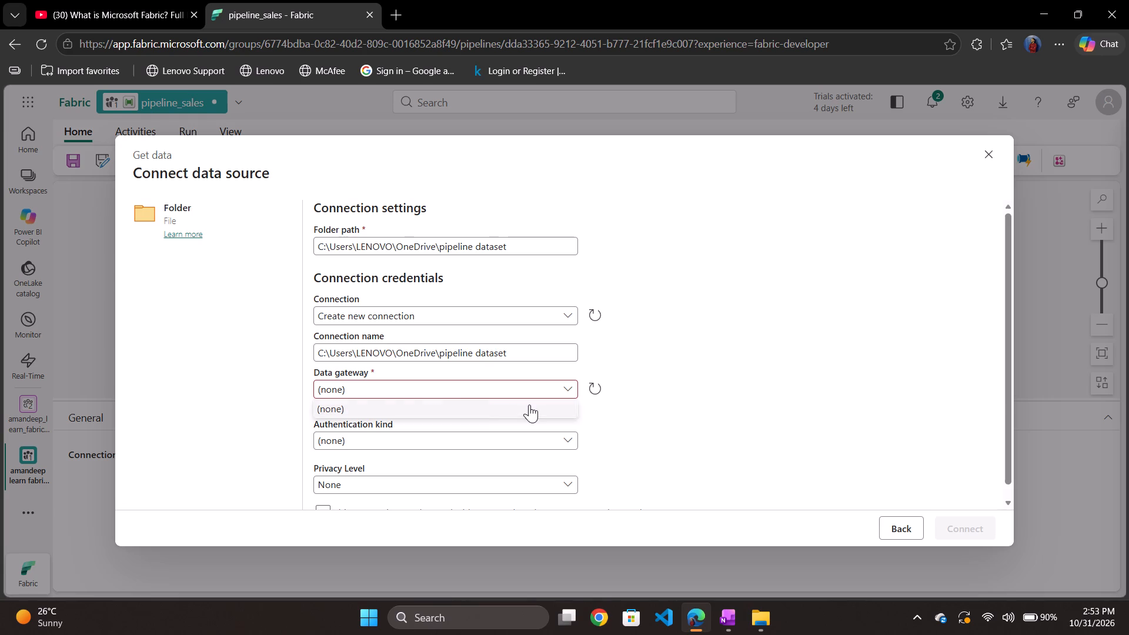
{"action": "left_click", "coordinate": [467, 439]}
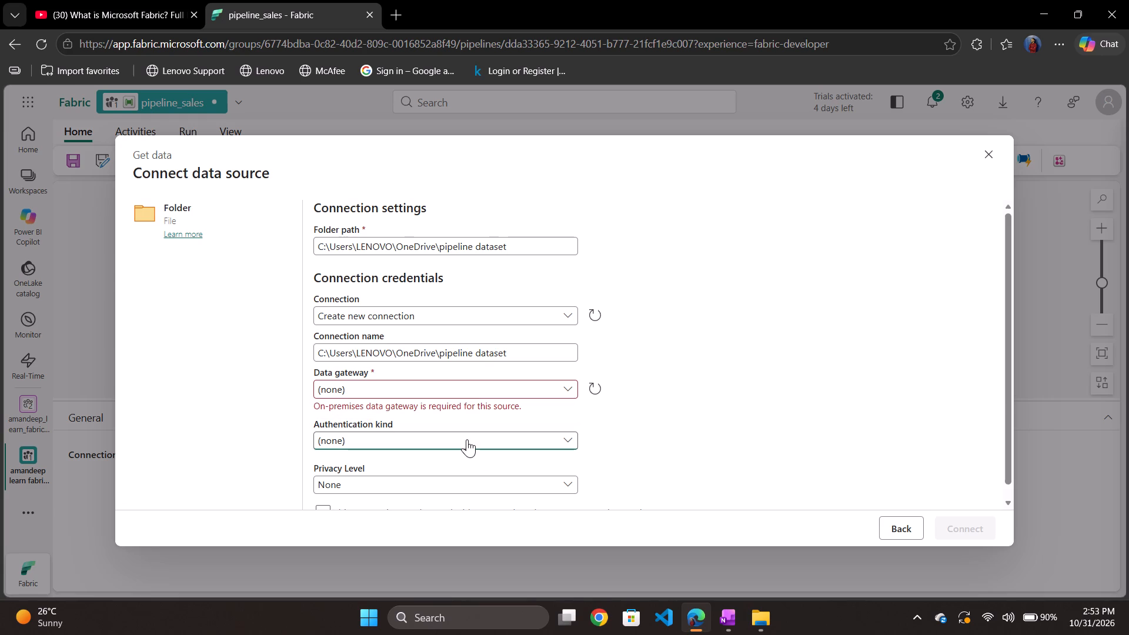
{"action": "left_click", "coordinate": [442, 461]}
Set the folder connection's privacy level to Private.
{"action": "scroll", "coordinate": [442, 461], "scroll_direction": "down", "scroll_amount": 1}
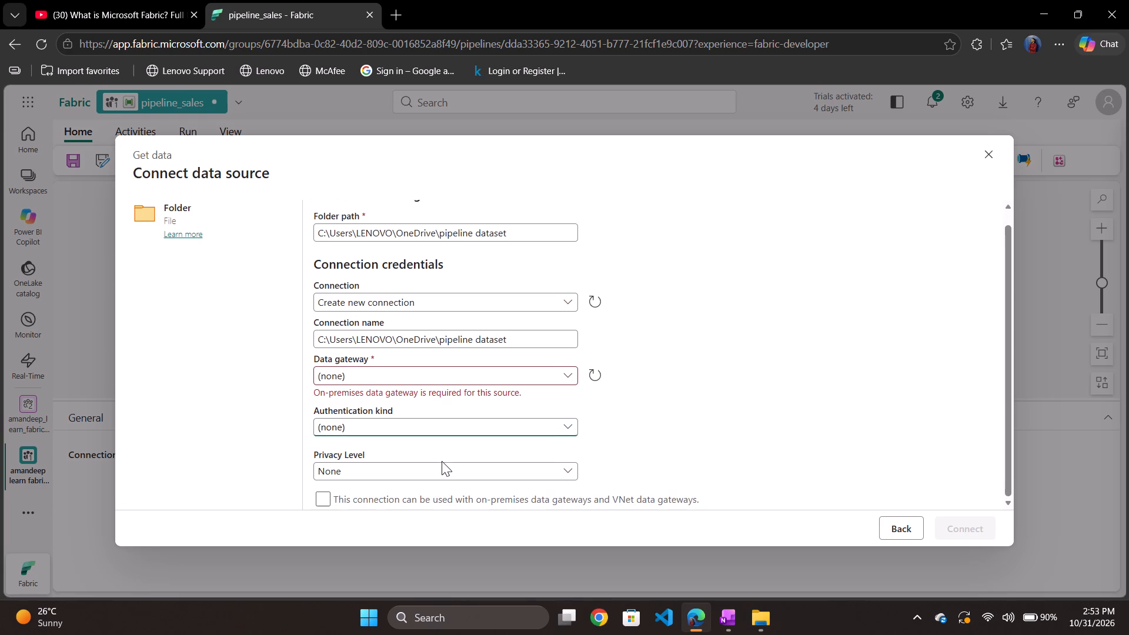
{"action": "left_click", "coordinate": [431, 473]}
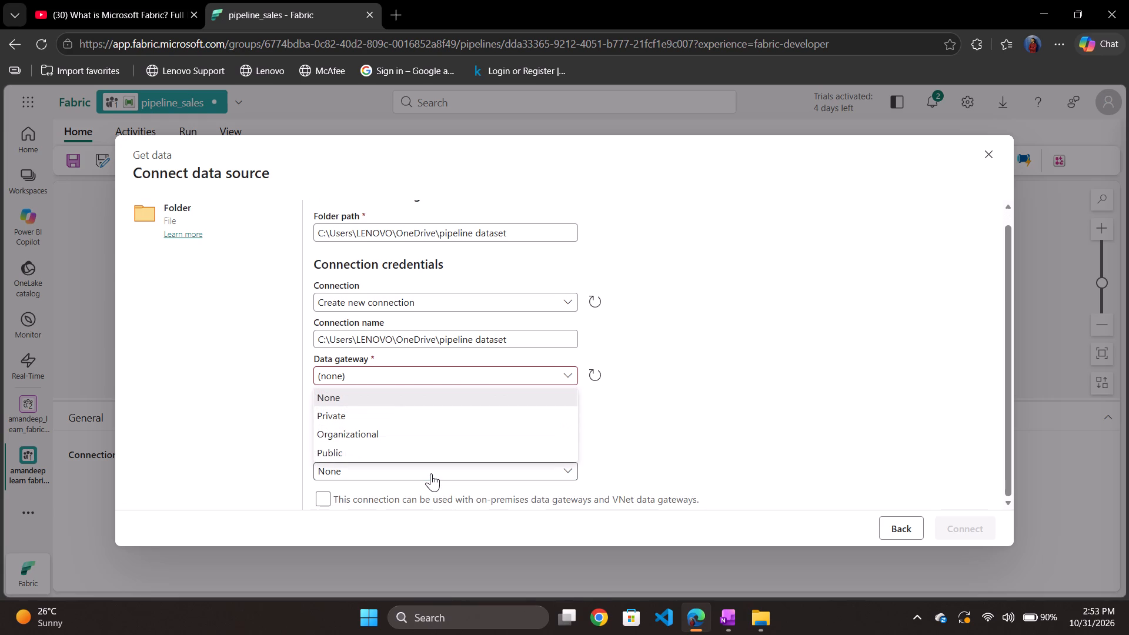
{"action": "left_click", "coordinate": [353, 415]}
{"action": "scroll", "coordinate": [388, 432], "scroll_direction": "down", "scroll_amount": 1}
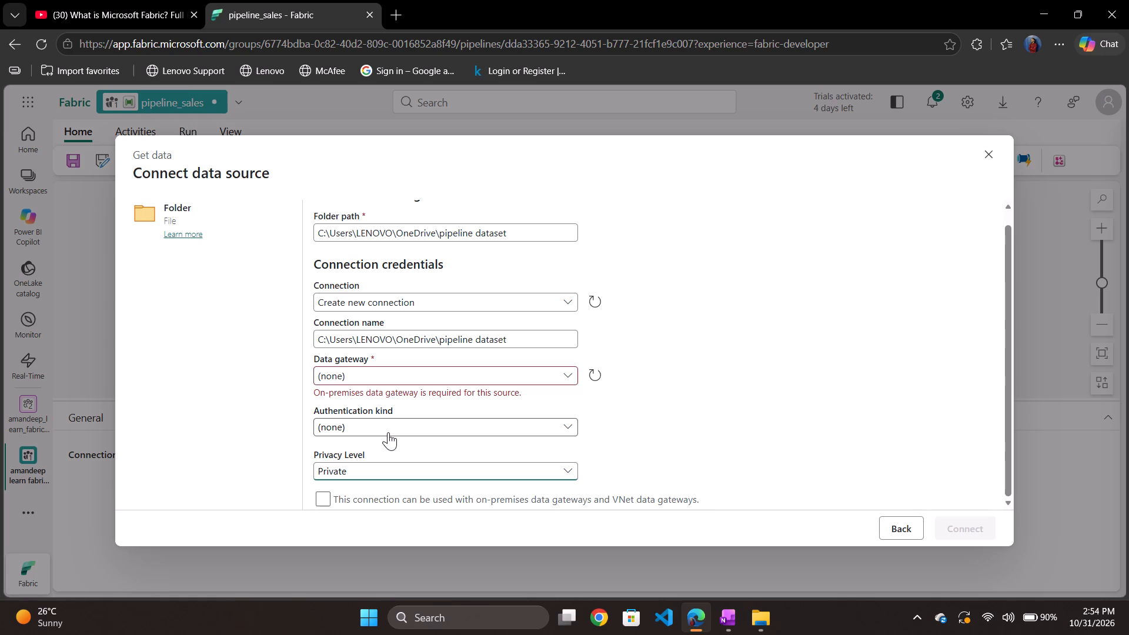
Review the Folder connection's settings, including its path, connection name, data gateway requirement, authentication kind and privacy level.
{"action": "scroll", "coordinate": [388, 432], "scroll_direction": "up", "scroll_amount": 1}
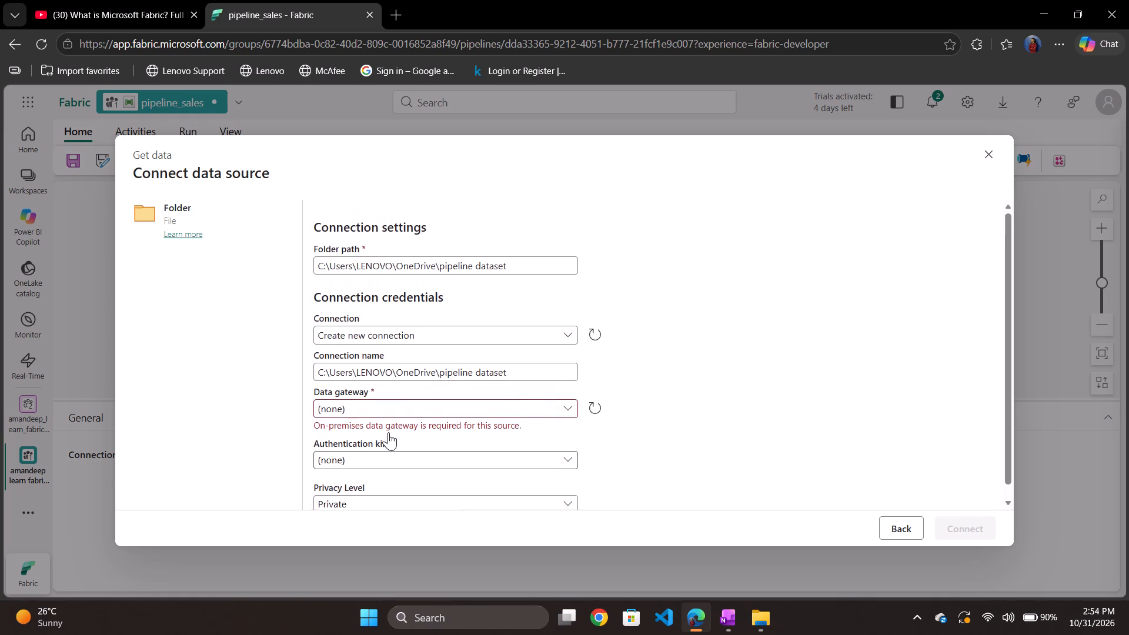
{"action": "scroll", "coordinate": [388, 432], "scroll_direction": "down", "scroll_amount": 1}
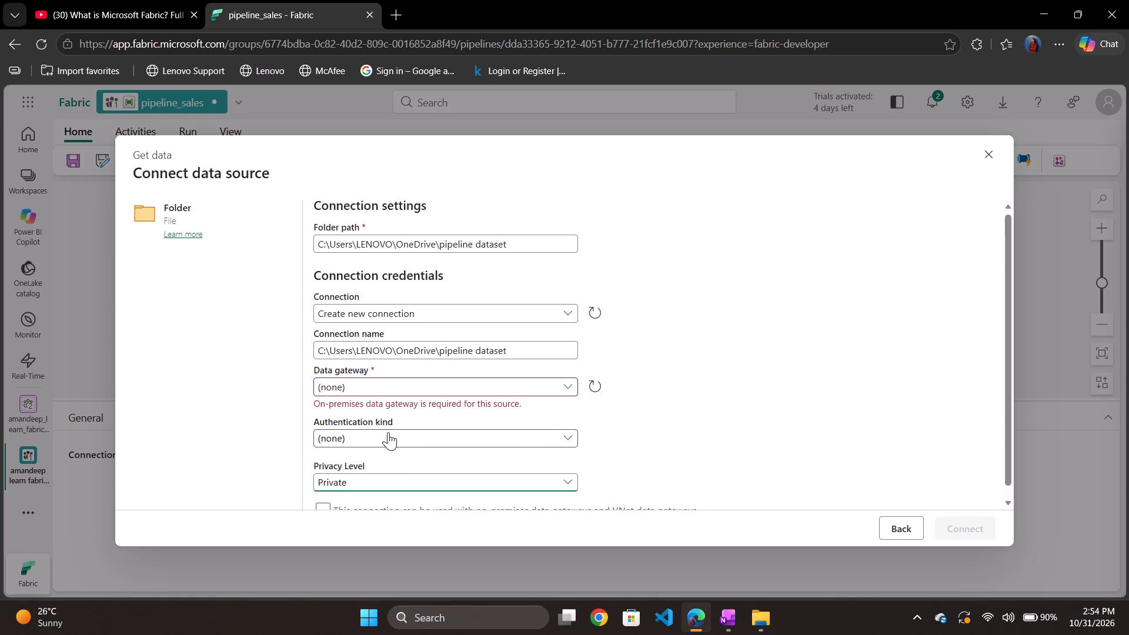
{"action": "scroll", "coordinate": [388, 432], "scroll_direction": "down", "scroll_amount": 1}
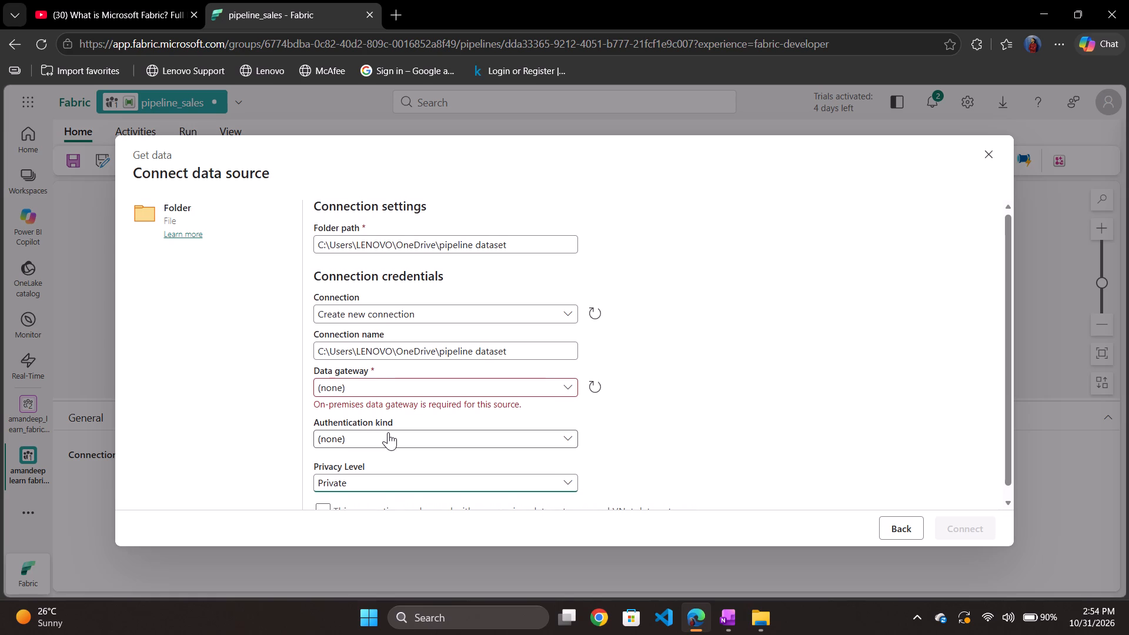
{"action": "scroll", "coordinate": [285, 397], "scroll_direction": "down", "scroll_amount": 1}
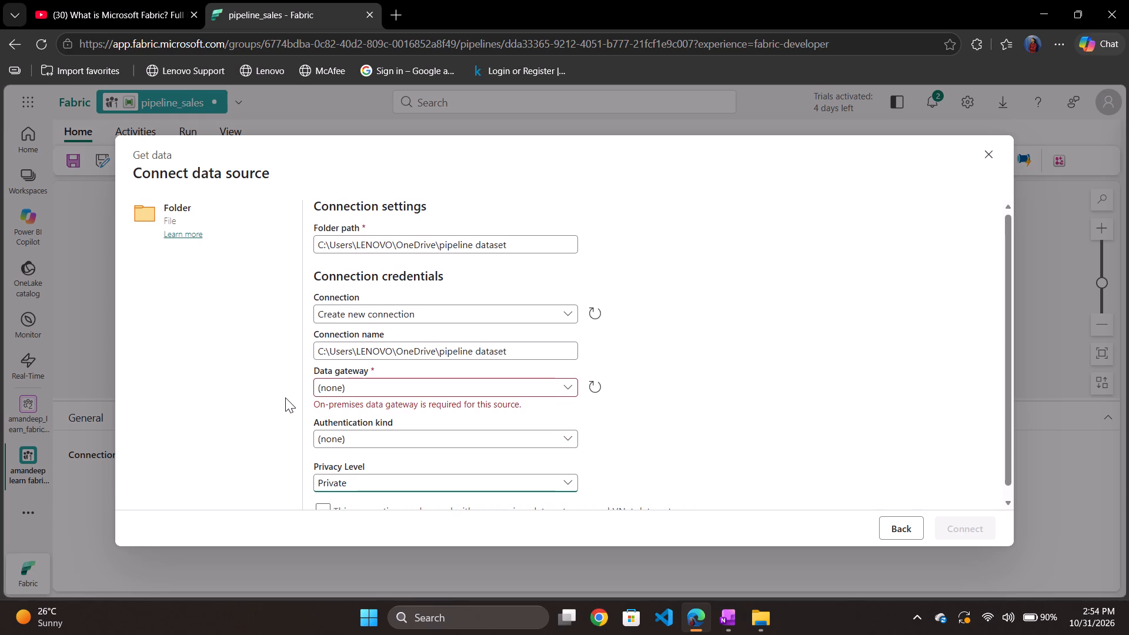
{"action": "scroll", "coordinate": [335, 397], "scroll_direction": "down", "scroll_amount": 2}
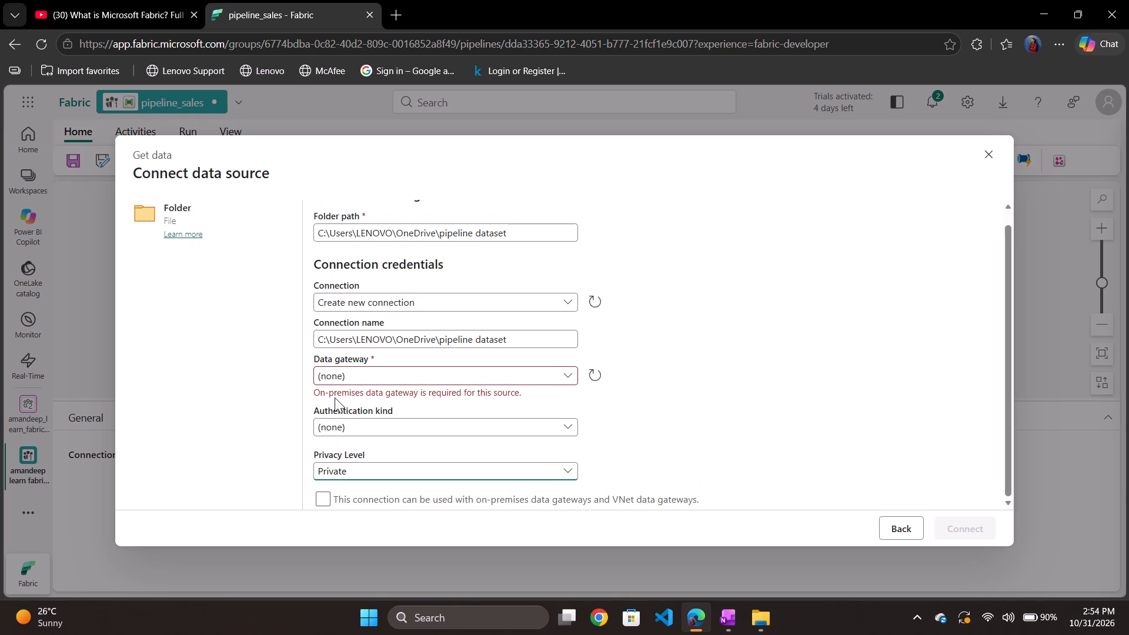
{"action": "scroll", "coordinate": [445, 382], "scroll_direction": "down", "scroll_amount": 2}
{"action": "scroll", "coordinate": [445, 382], "scroll_direction": "up", "scroll_amount": 2}
{"action": "scroll", "coordinate": [445, 382], "scroll_direction": "down", "scroll_amount": 2}
{"action": "scroll", "coordinate": [445, 382], "scroll_direction": "up", "scroll_amount": 2}
{"action": "scroll", "coordinate": [445, 382], "scroll_direction": "down", "scroll_amount": 1}
{"action": "scroll", "coordinate": [445, 382], "scroll_direction": "up", "scroll_amount": 2}
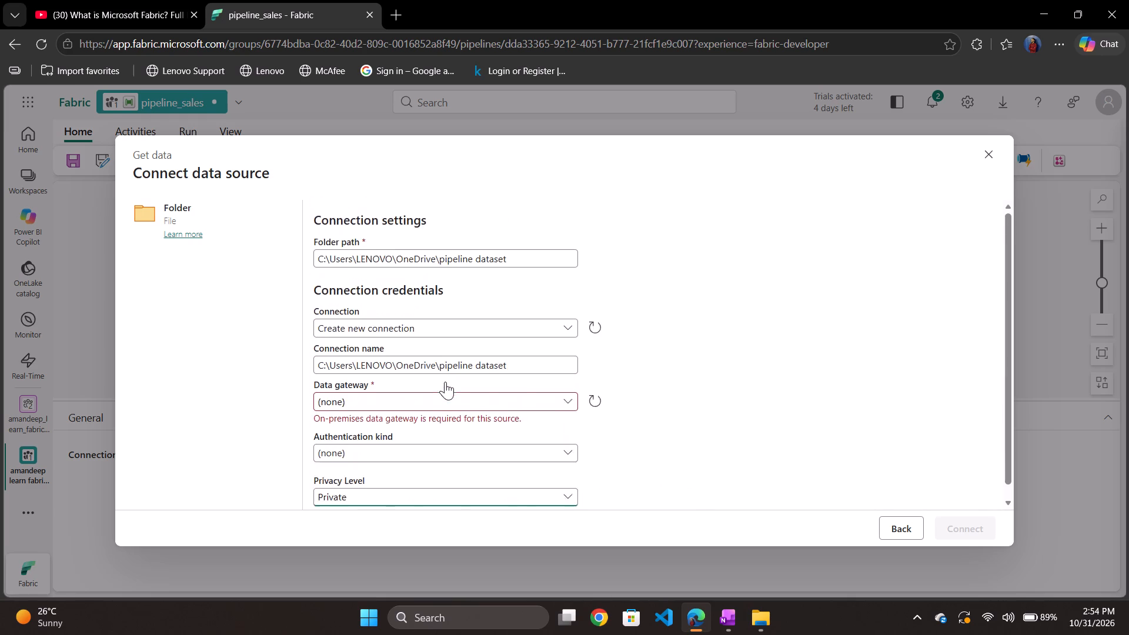
{"action": "scroll", "coordinate": [445, 382], "scroll_direction": "down", "scroll_amount": 1}
{"action": "scroll", "coordinate": [445, 382], "scroll_direction": "up", "scroll_amount": 2}
{"action": "scroll", "coordinate": [445, 382], "scroll_direction": "down", "scroll_amount": 1}
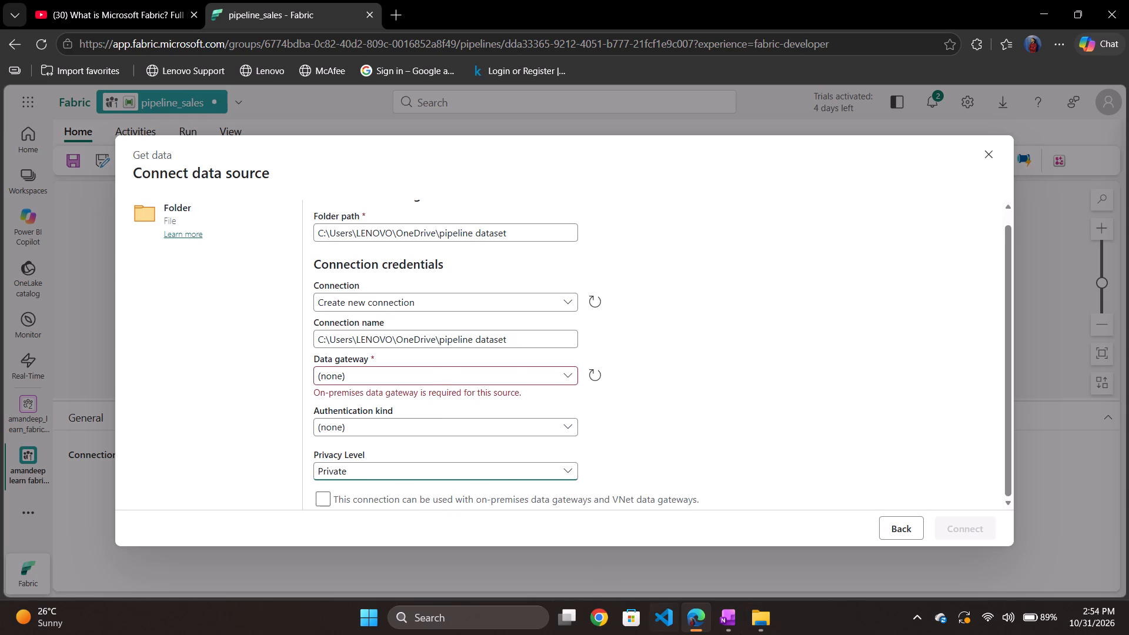
Switch to OneNote and write the note "Make the work bench" on the Pipeline page.
{"action": "left_click", "coordinate": [721, 615]}
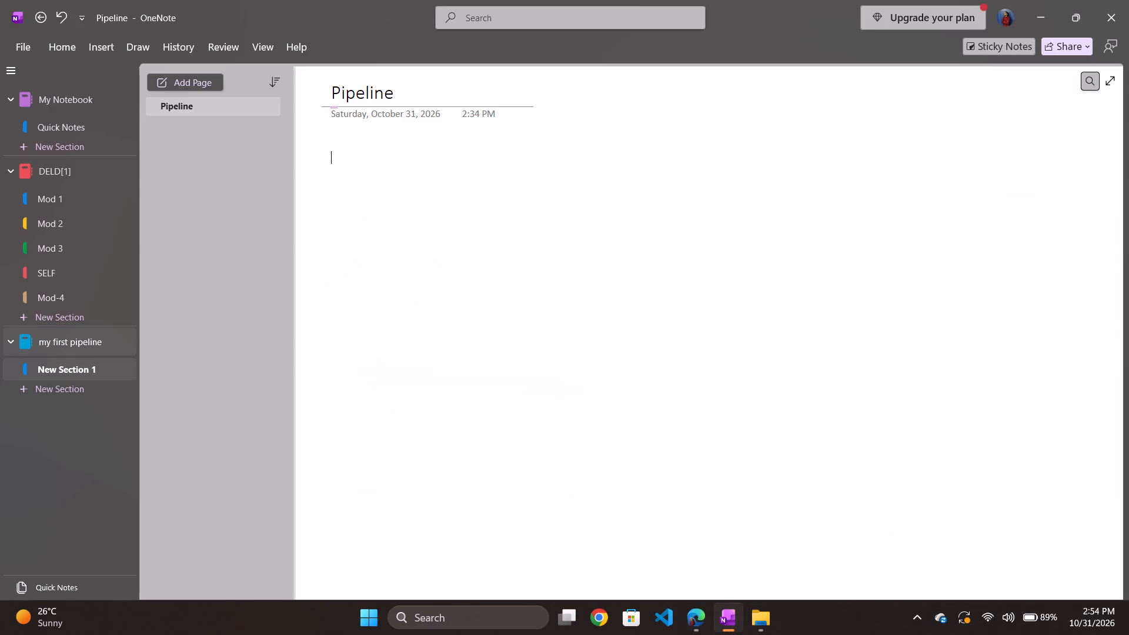
{"action": "type", "text": "make the"}
{"action": "key", "text": "space"}
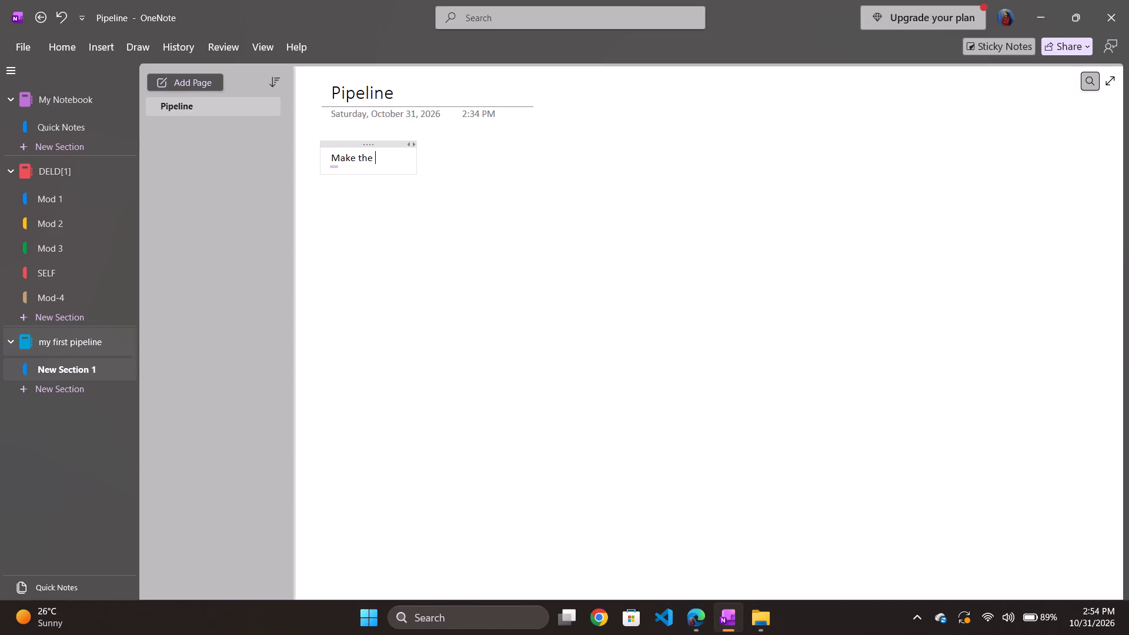
{"action": "type", "text": "work bench"}
{"action": "key", "text": "space"}
{"action": "key", "text": "Return"}
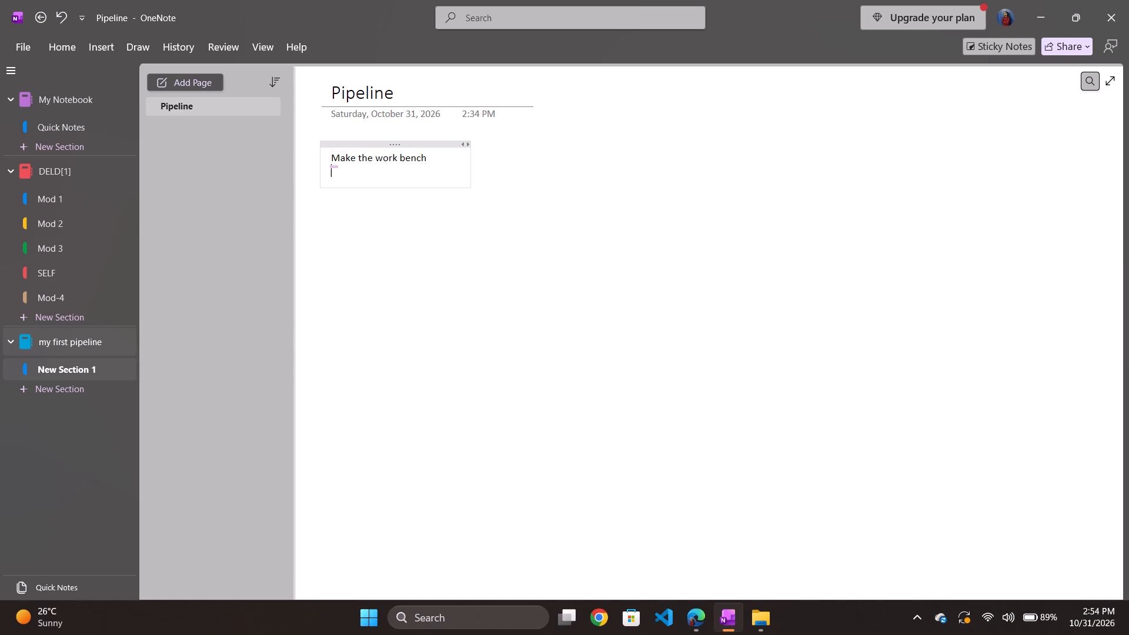
Add the line "Inside workbench we created pipelines" below "Make the work bench" in the Pipeline page's note.
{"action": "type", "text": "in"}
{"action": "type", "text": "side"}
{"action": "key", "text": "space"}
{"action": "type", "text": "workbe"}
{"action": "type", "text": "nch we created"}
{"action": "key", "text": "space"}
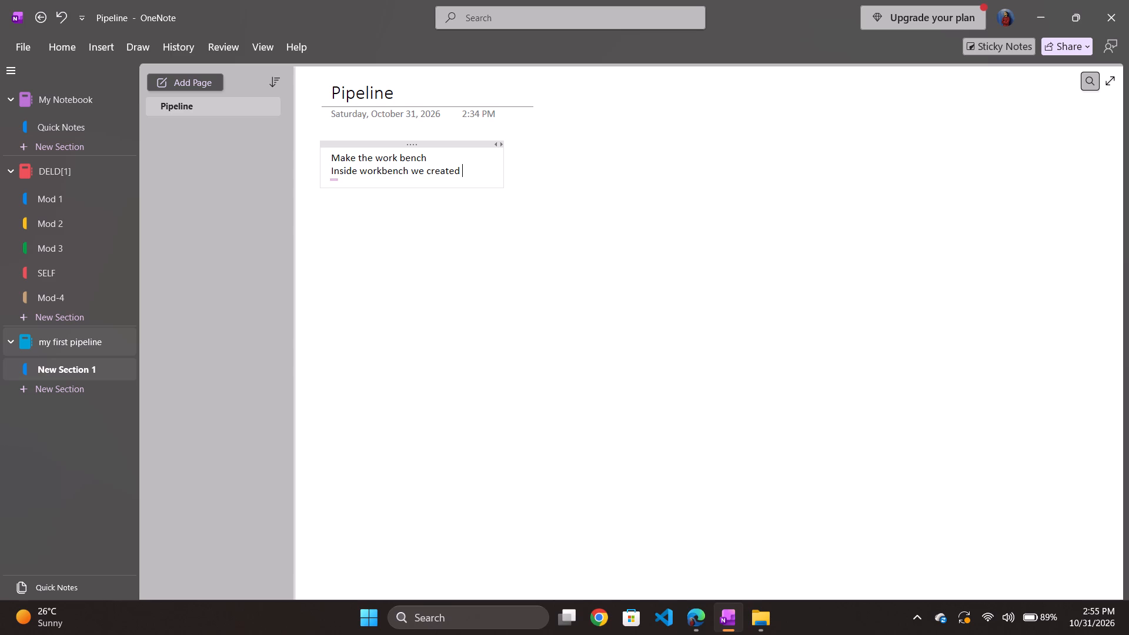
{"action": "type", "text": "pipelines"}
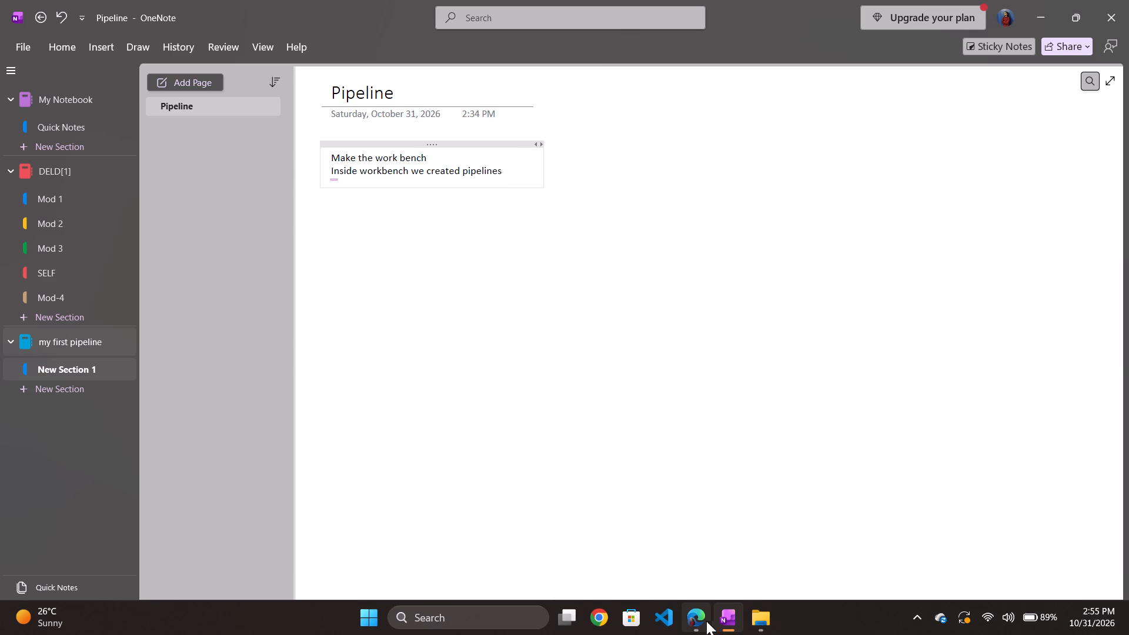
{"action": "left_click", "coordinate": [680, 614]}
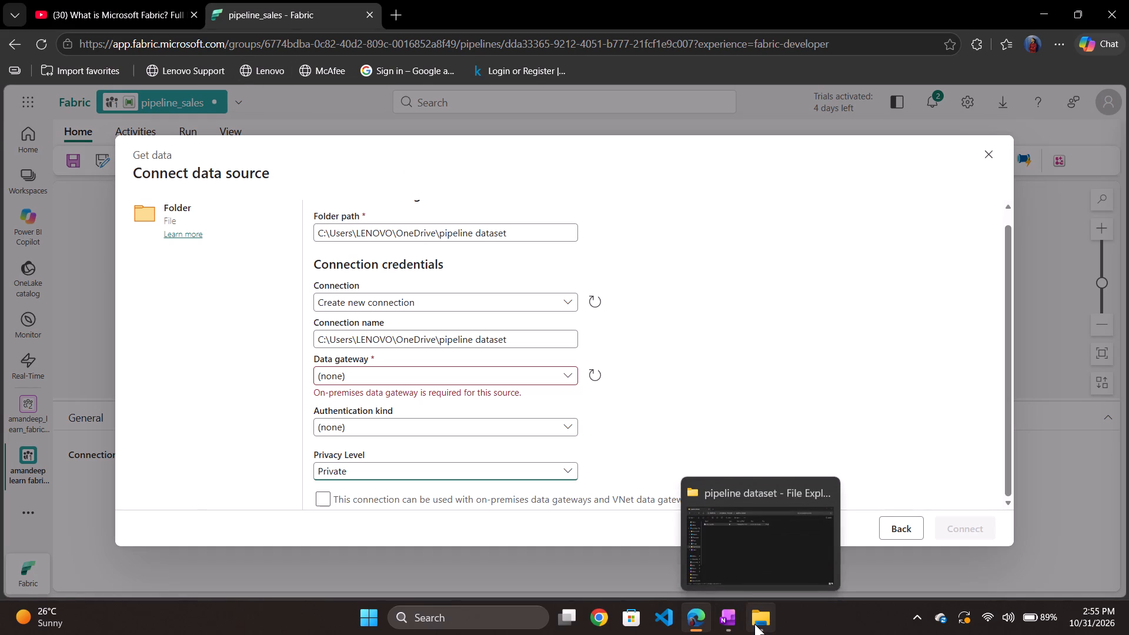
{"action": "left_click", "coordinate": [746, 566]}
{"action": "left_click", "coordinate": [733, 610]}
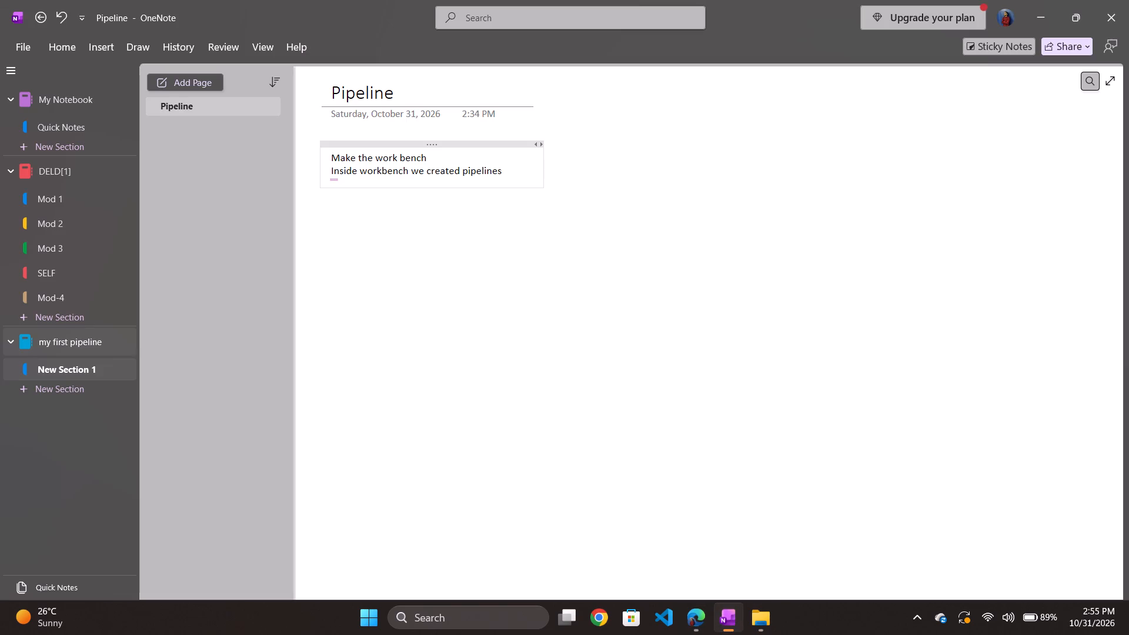
Widen the note container on the Pipeline page to roughly twice its width and start a new line below the pipelines note.
{"action": "left_click", "coordinate": [584, 315]}
{"action": "left_click", "coordinate": [584, 315]}
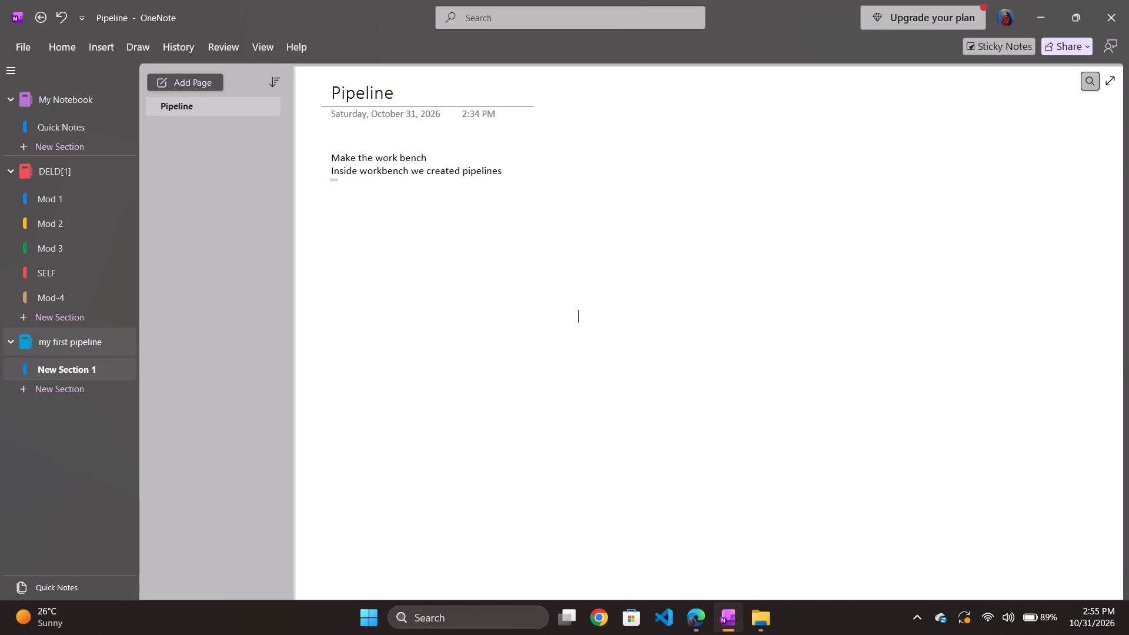
{"action": "left_click", "coordinate": [514, 170]}
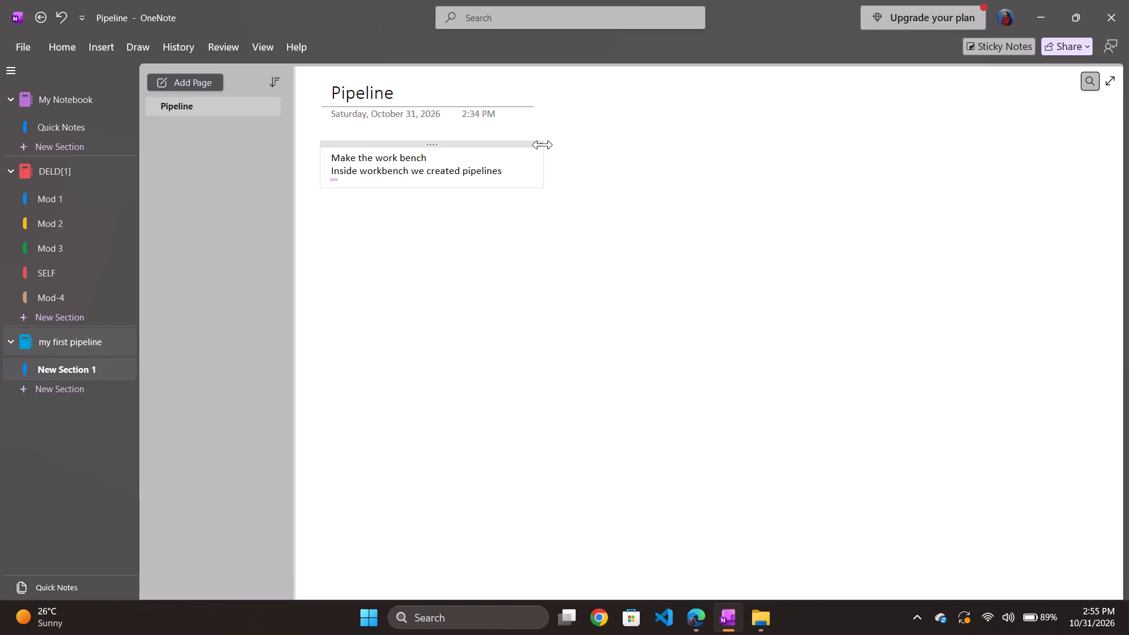
{"action": "left_click_drag", "start_coordinate": [542, 145], "coordinate": [735, 122]}
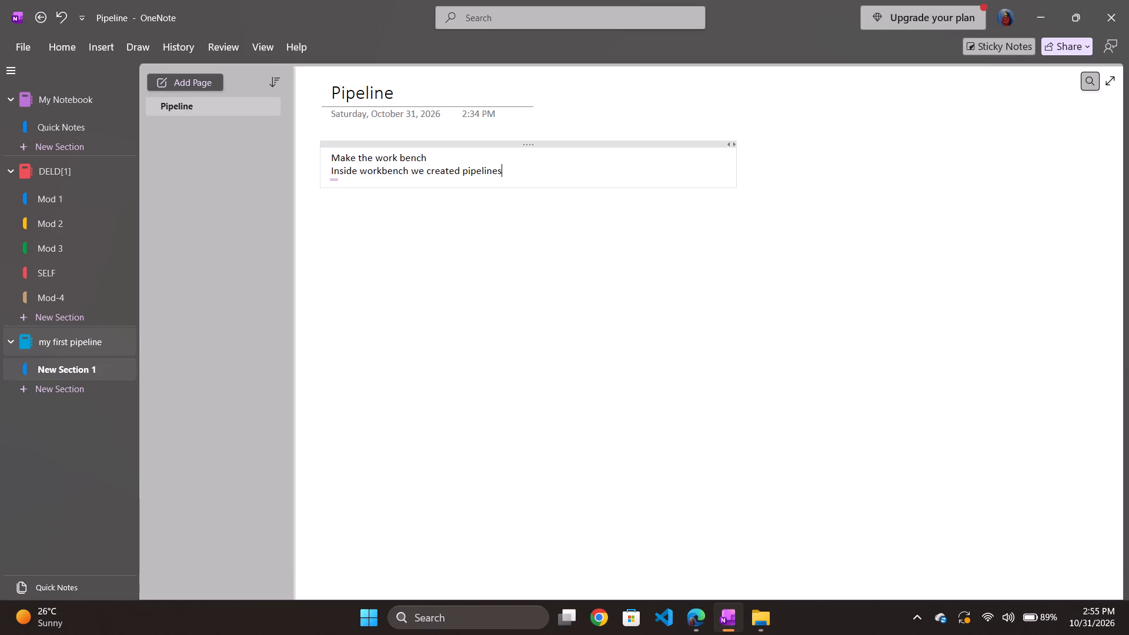
{"action": "left_click", "coordinate": [558, 187]}
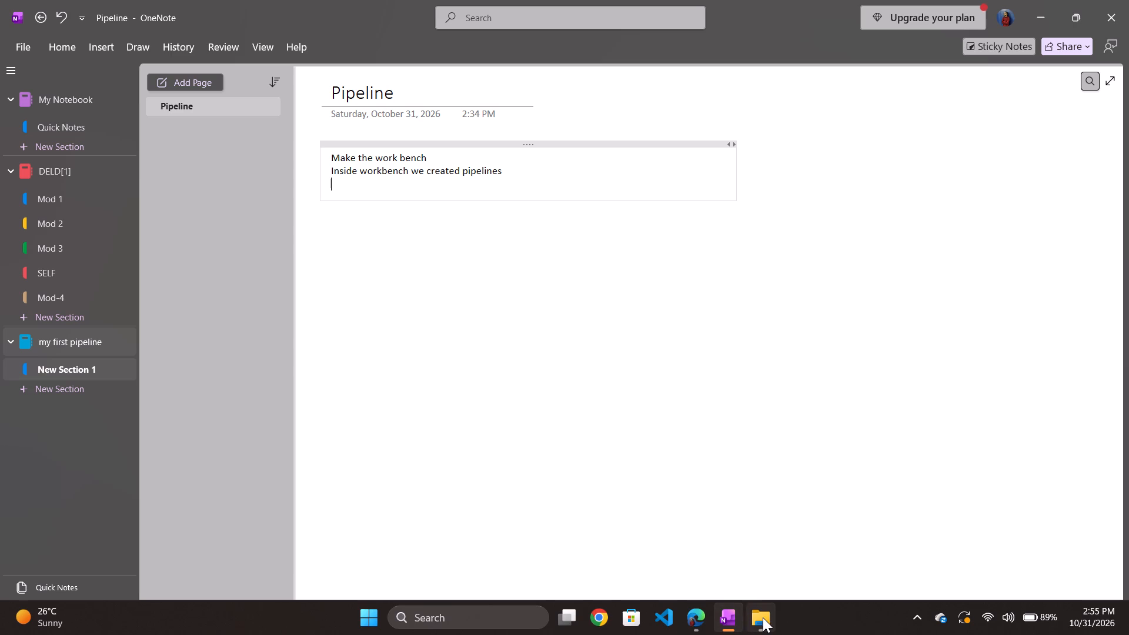
Switch back to Edge and return to the Folder connection settings for the pipeline_sales copy activity.
{"action": "left_click", "coordinate": [679, 618]}
{"action": "left_click", "coordinate": [689, 616]}
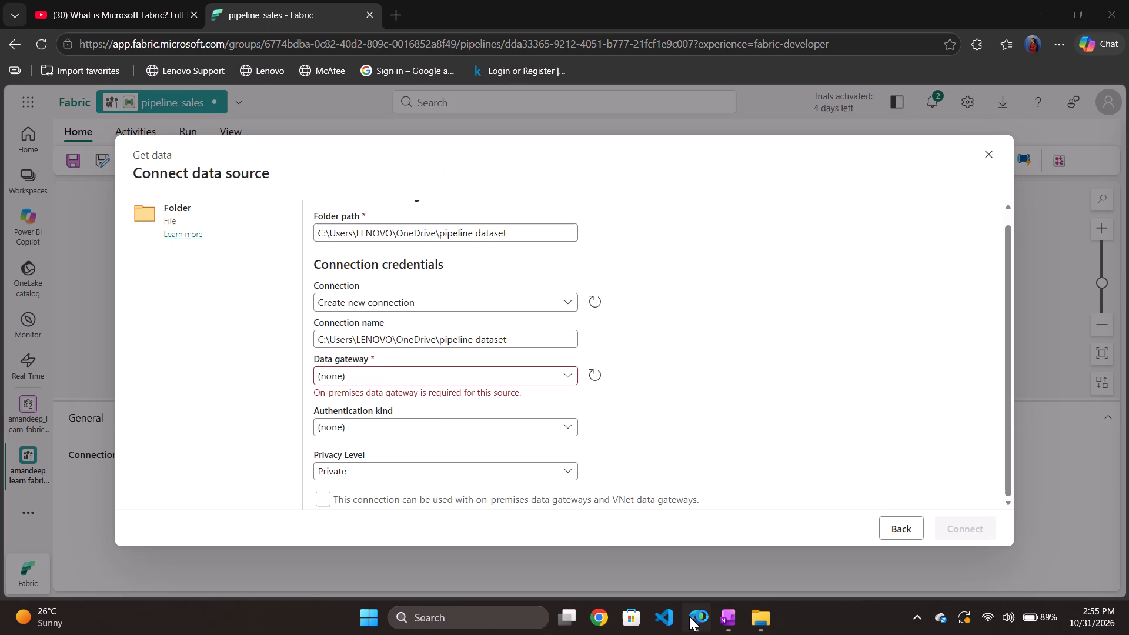
Bring up the YouTube video page and close the unneeded Visual Studio Code window.
{"action": "left_click", "coordinate": [157, 0]}
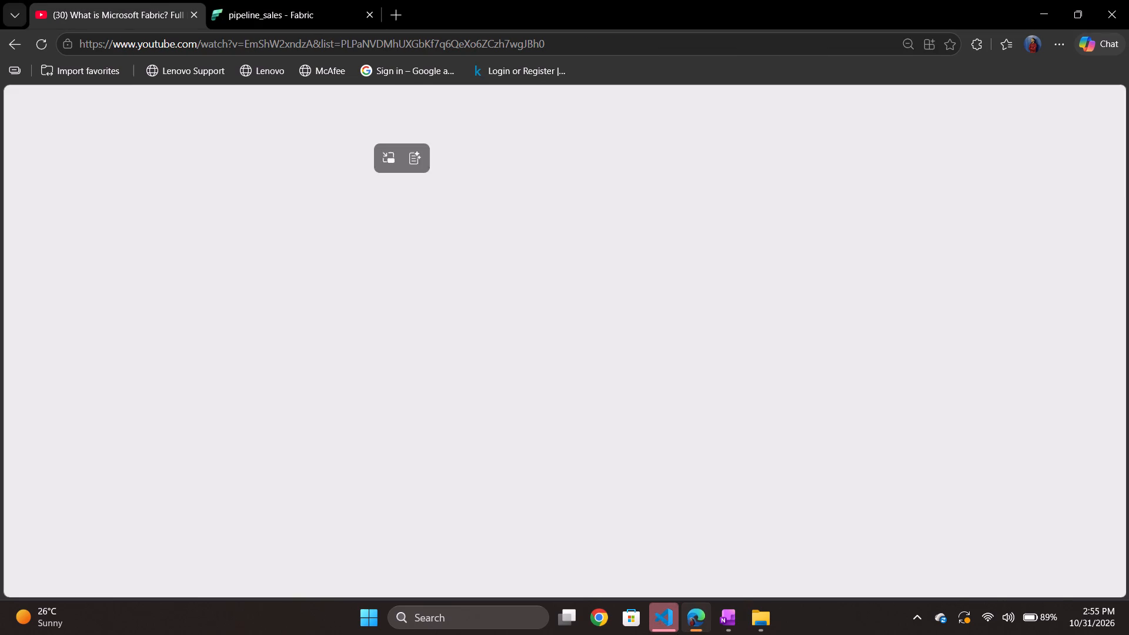
{"action": "left_click", "coordinate": [728, 496]}
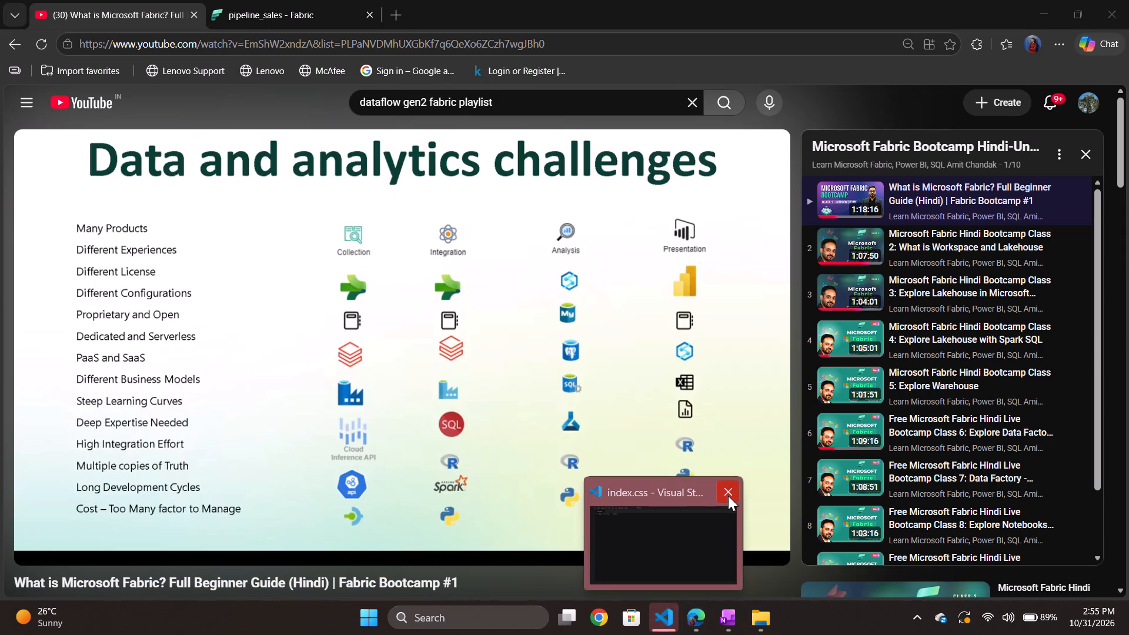
{"action": "left_click", "coordinate": [728, 496]}
{"action": "left_click", "coordinate": [728, 496]}
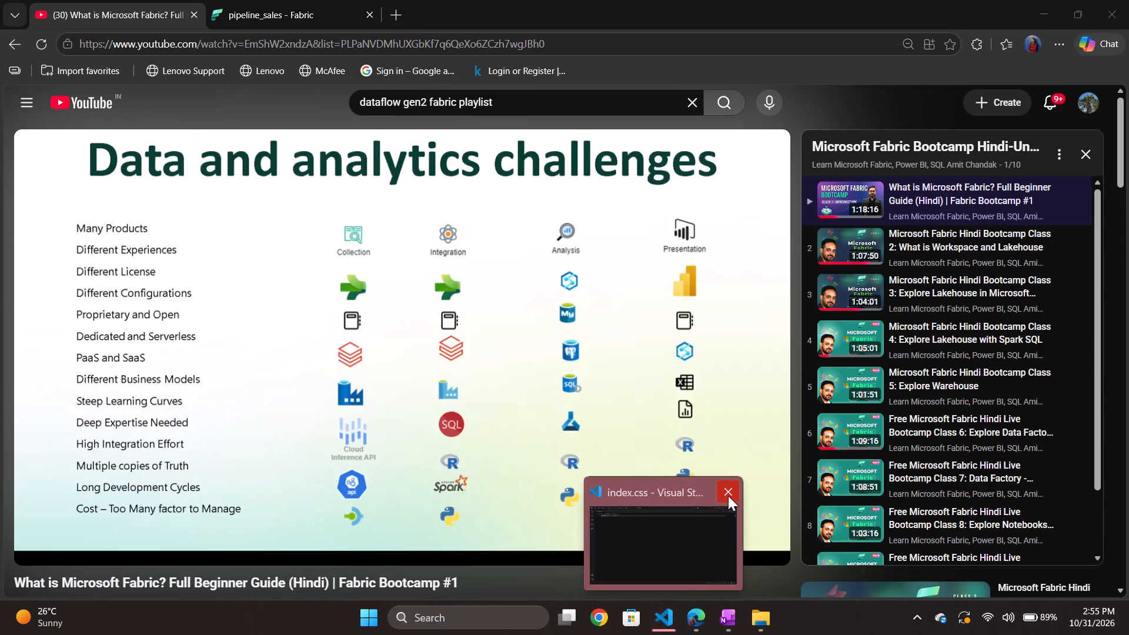
{"action": "left_click", "coordinate": [670, 626]}
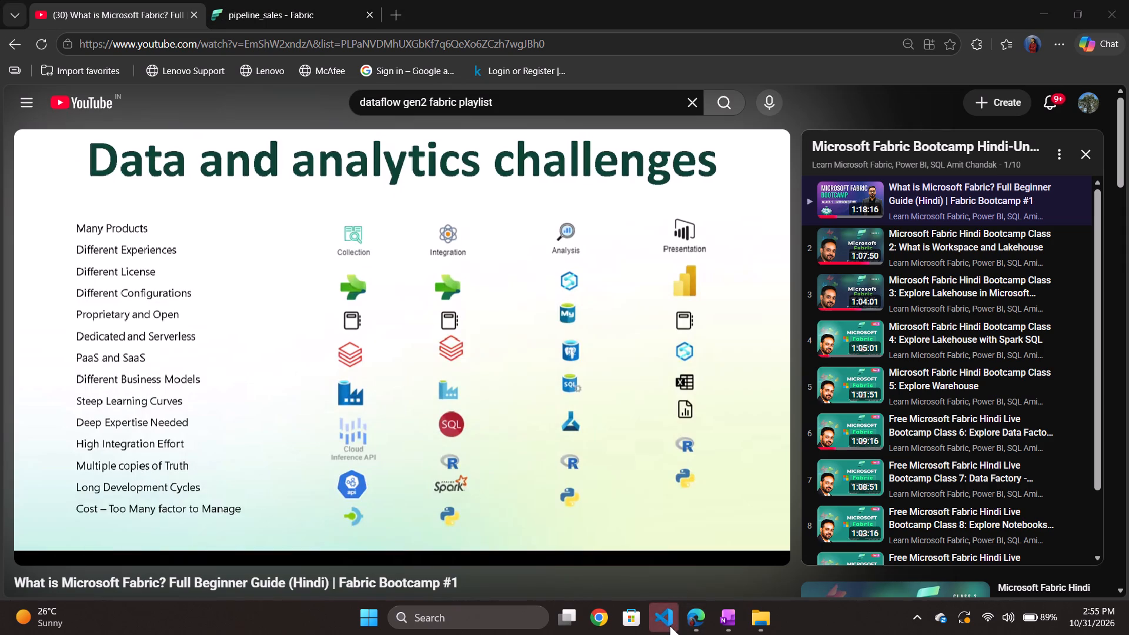
{"action": "left_click", "coordinate": [1107, 26]}
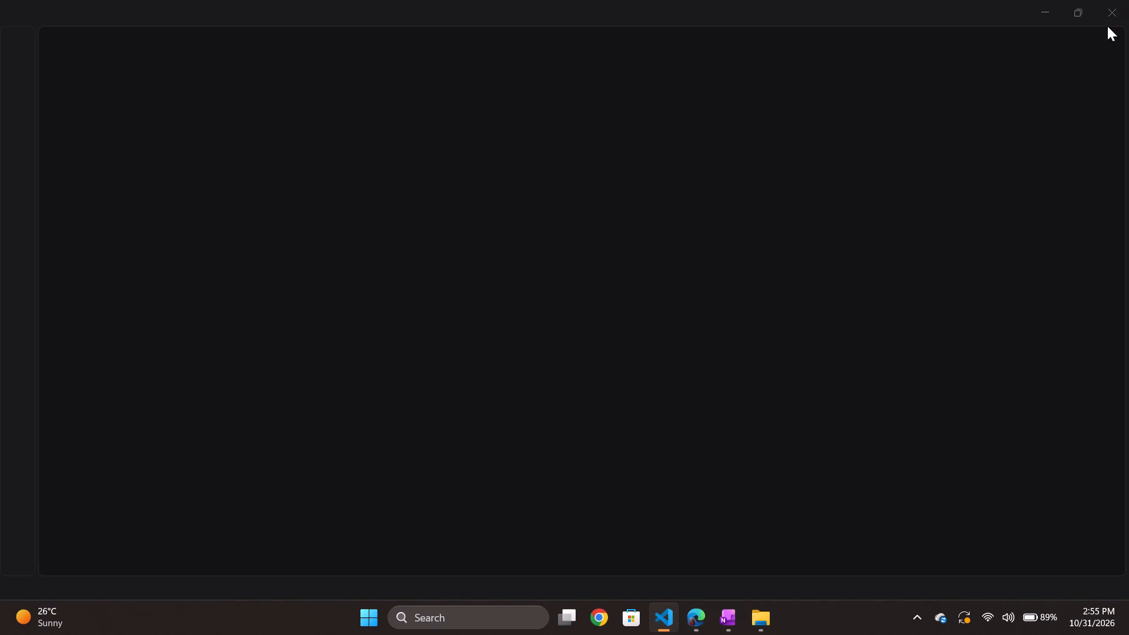
{"action": "left_click", "coordinate": [1112, 5]}
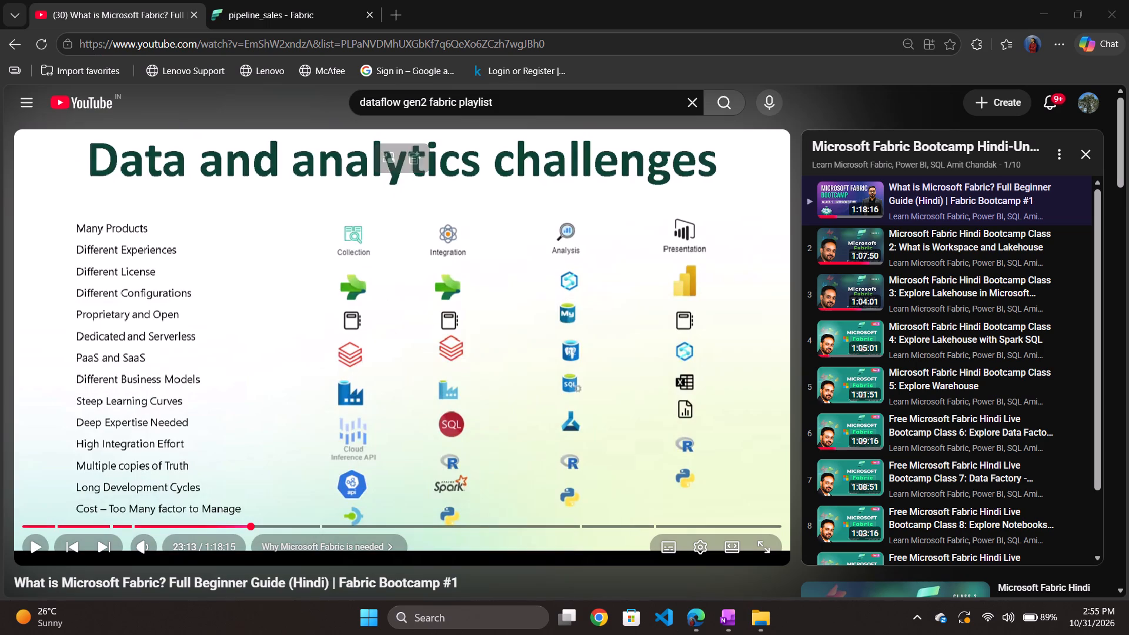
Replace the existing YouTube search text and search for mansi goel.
{"action": "left_click", "coordinate": [495, 109]}
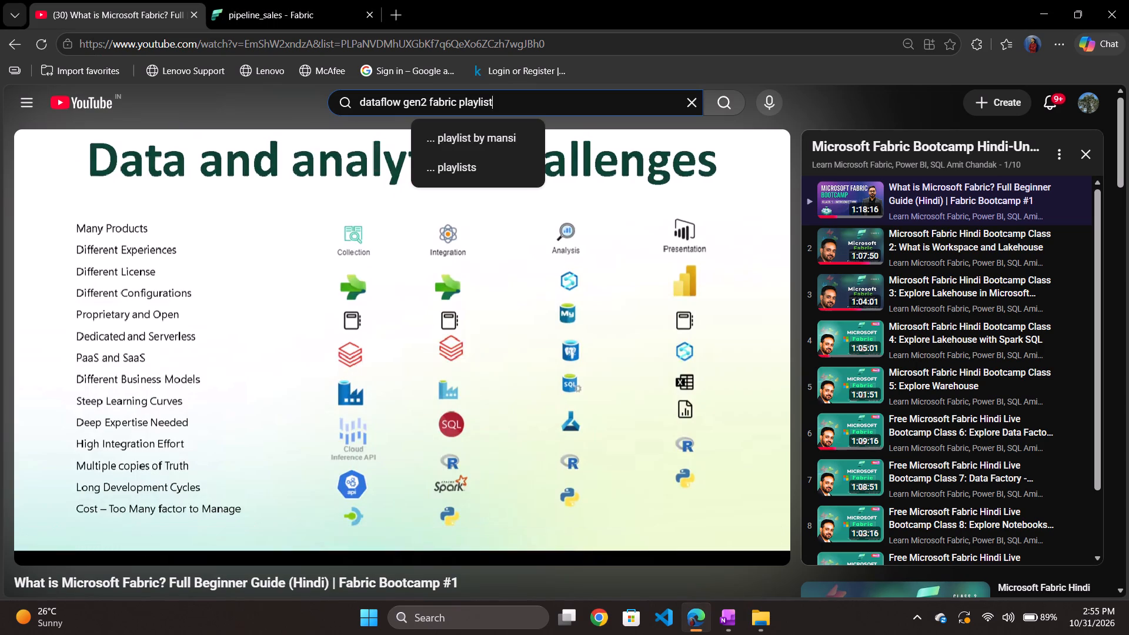
{"action": "key", "text": "BackSpace"}
{"action": "key", "text": "BackSpace"}
{"action": "key", "text": "BackSpace"}
{"action": "key", "text": "BackSpace"}
{"action": "key", "text": "BackSpace"}
{"action": "key", "text": "BackSpace"}
{"action": "key", "text": "BackSpace"}
{"action": "key", "text": "BackSpace"}
{"action": "key", "text": "BackSpace"}
{"action": "key", "text": "BackSpace"}
{"action": "key", "text": "BackSpace"}
{"action": "key", "text": "BackSpace"}
{"action": "key", "text": "BackSpace"}
{"action": "key", "text": "BackSpace"}
{"action": "key", "text": "BackSpace"}
{"action": "key", "text": "BackSpace"}
{"action": "key", "text": "BackSpace"}
{"action": "key", "text": "BackSpace"}
{"action": "key", "text": "BackSpace"}
{"action": "key", "text": "BackSpace"}
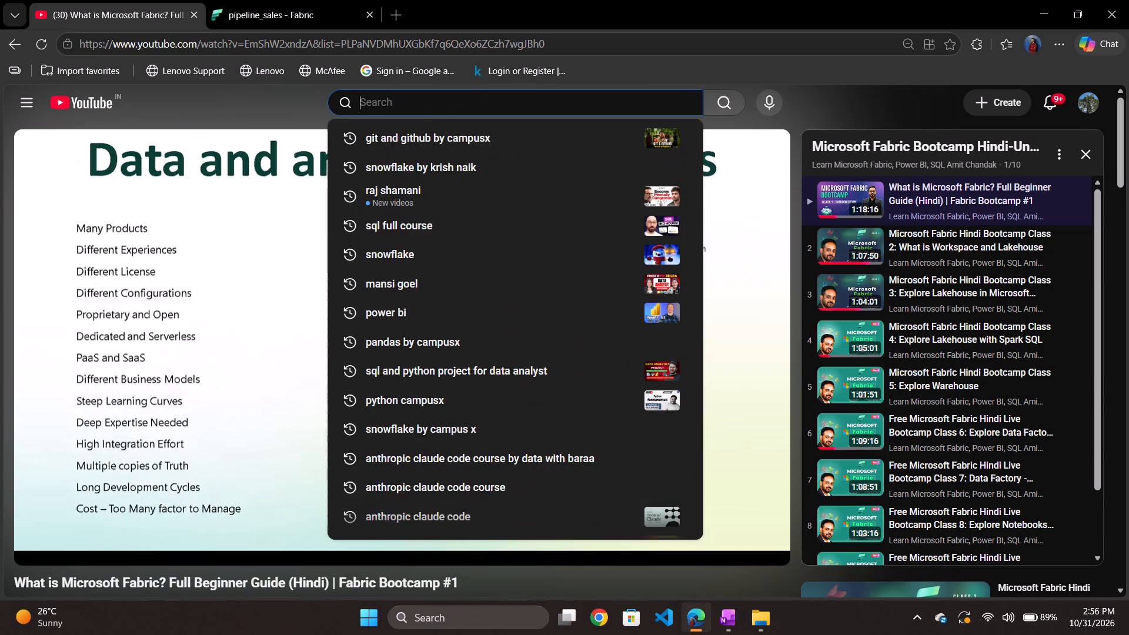
{"action": "type", "text": "mans"}
{"action": "key", "text": "i"}
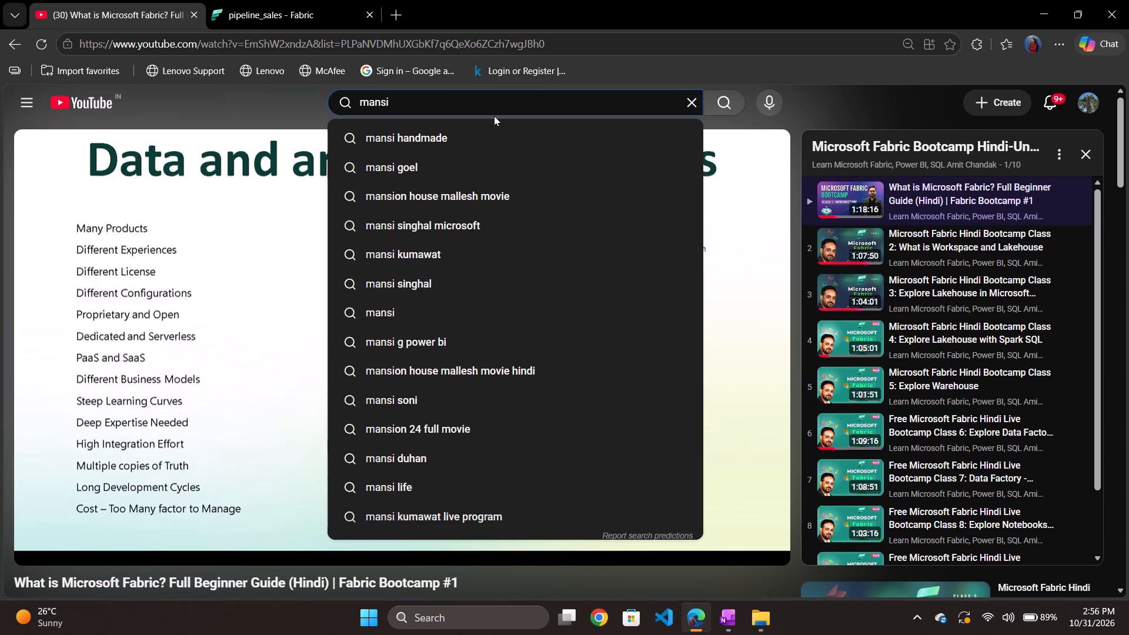
{"action": "left_click", "coordinate": [442, 165]}
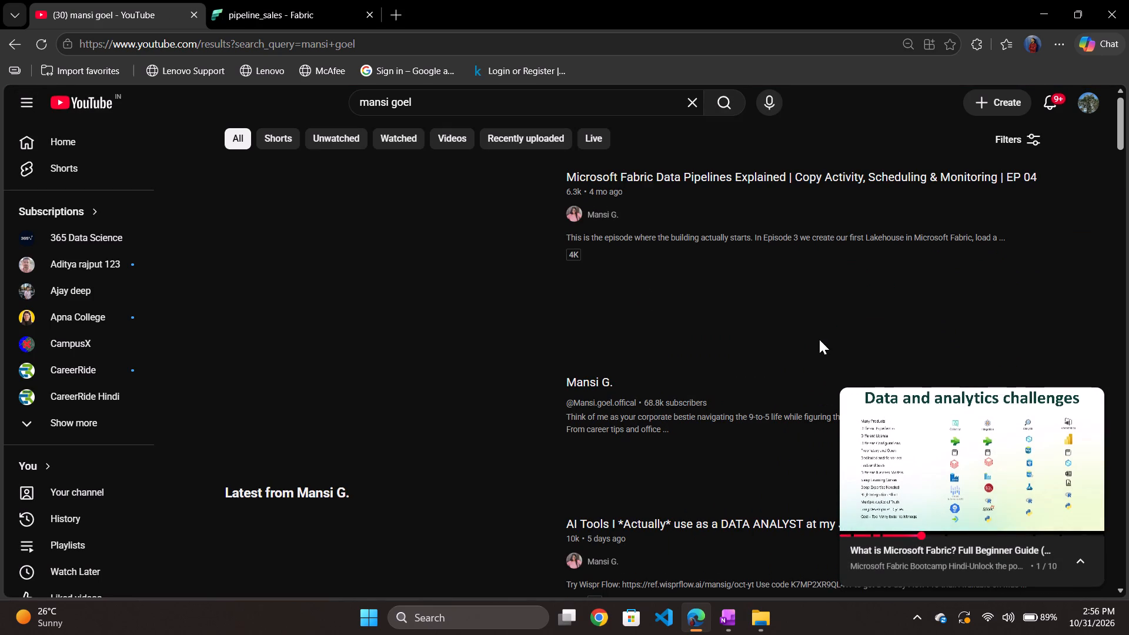
Close the mini player and open the video "Microsoft Fabric Data Pipelines Explained | Copy Activity, Scheduling & Monitoring | EP 04".
{"action": "left_click", "coordinate": [1090, 400]}
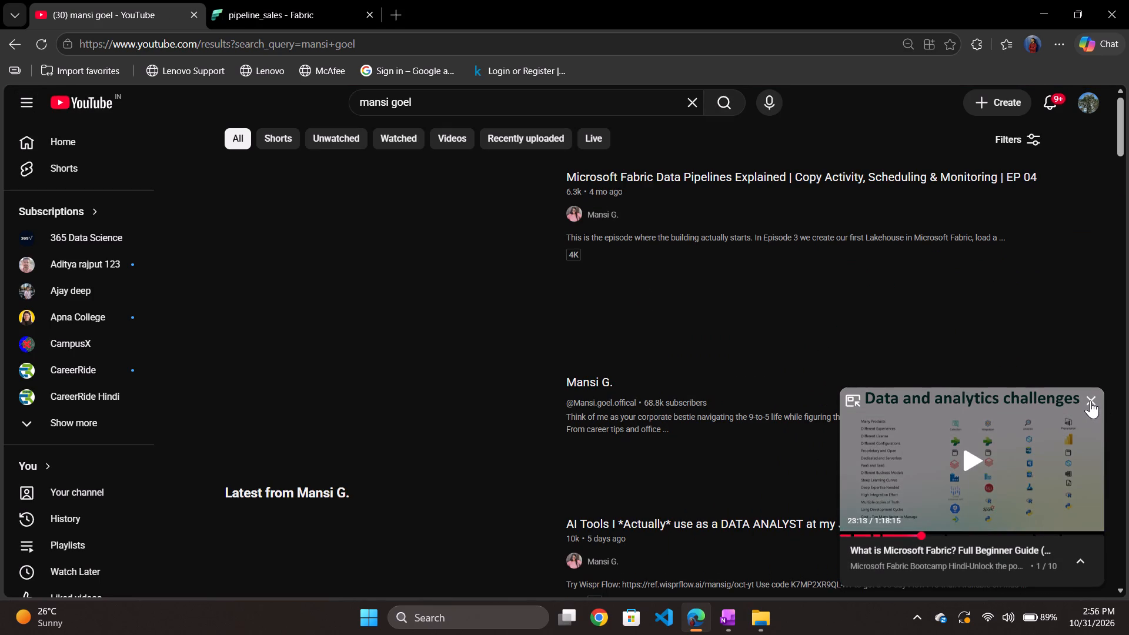
{"action": "scroll", "coordinate": [658, 362], "scroll_direction": "down", "scroll_amount": 1}
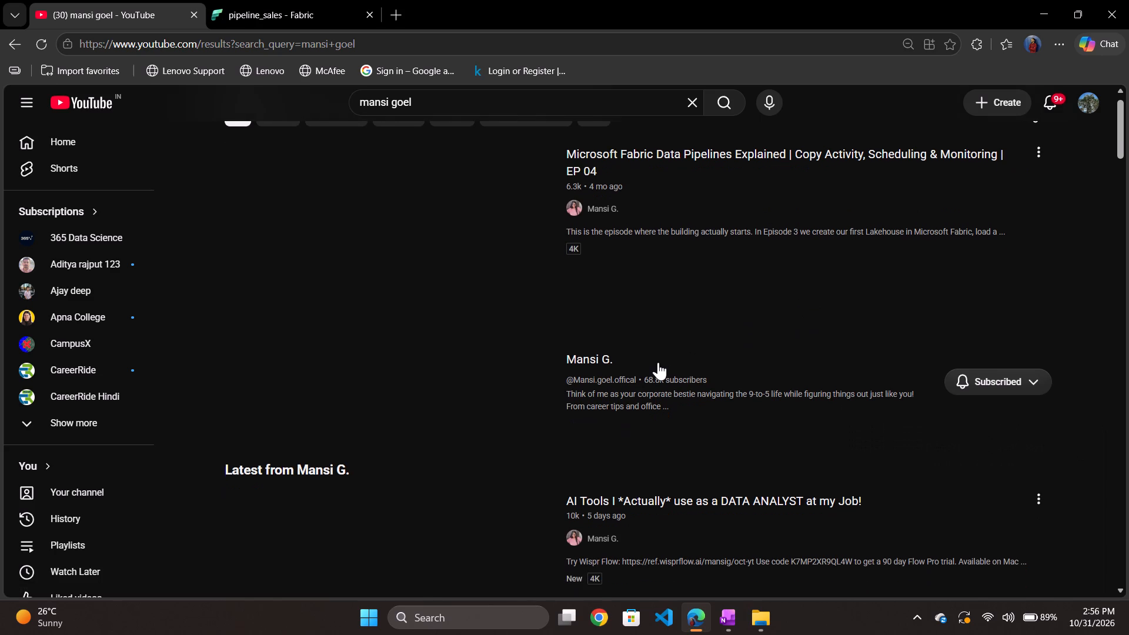
{"action": "scroll", "coordinate": [658, 362], "scroll_direction": "up", "scroll_amount": 1}
{"action": "left_click", "coordinate": [495, 250]}
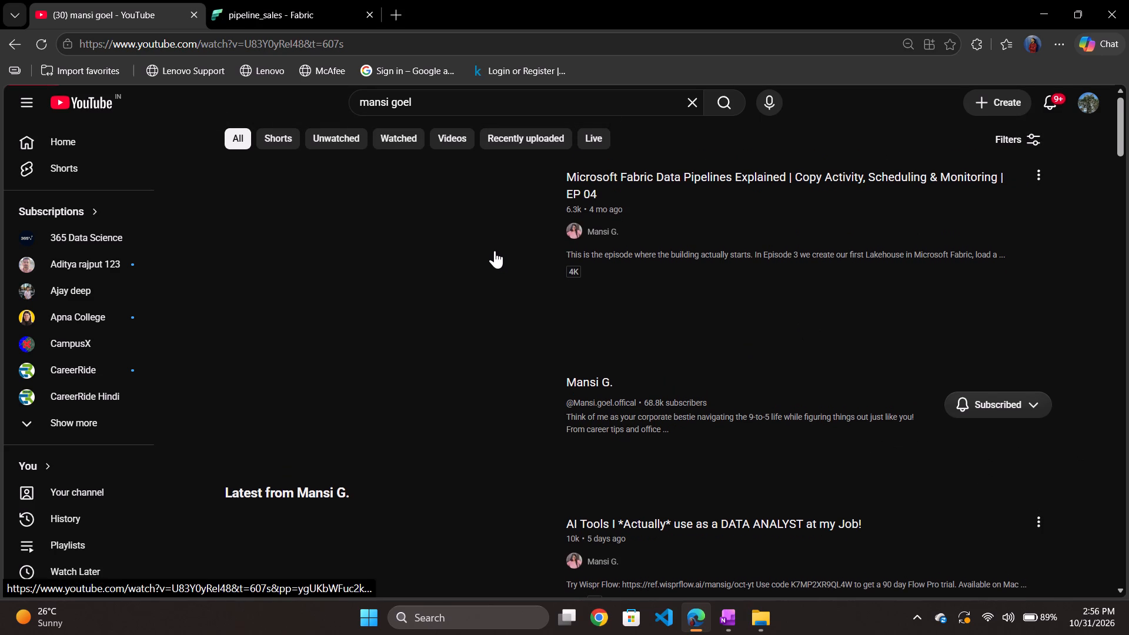
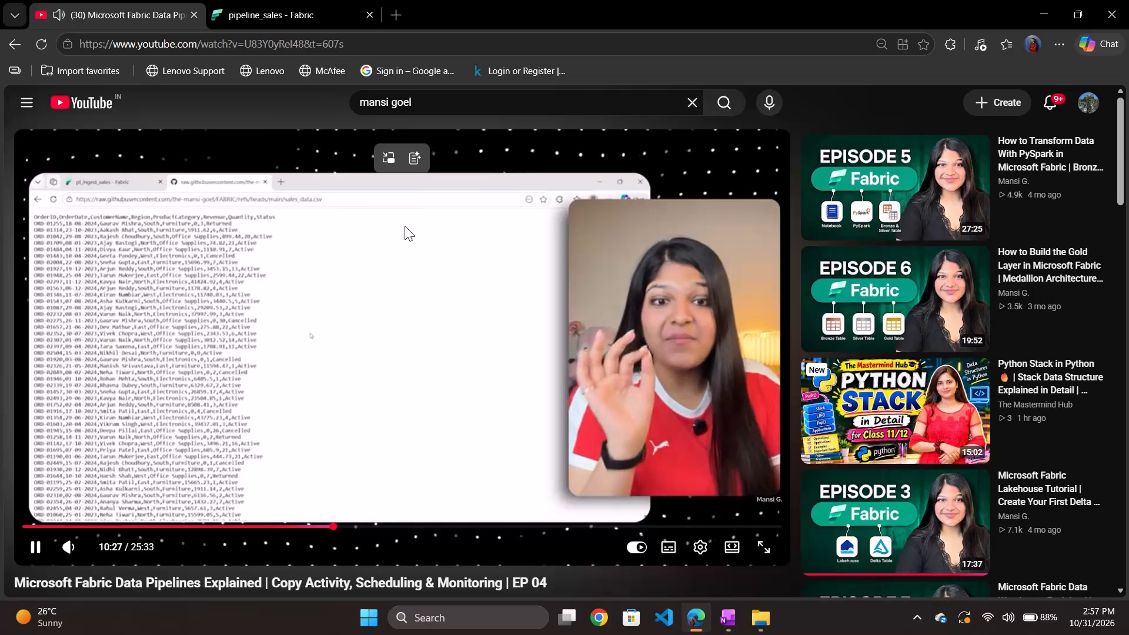
Pause the tutorial video, expand its description and open the DATASET link to the FABRIC GitHub repository.
{"action": "left_click", "coordinate": [485, 281]}
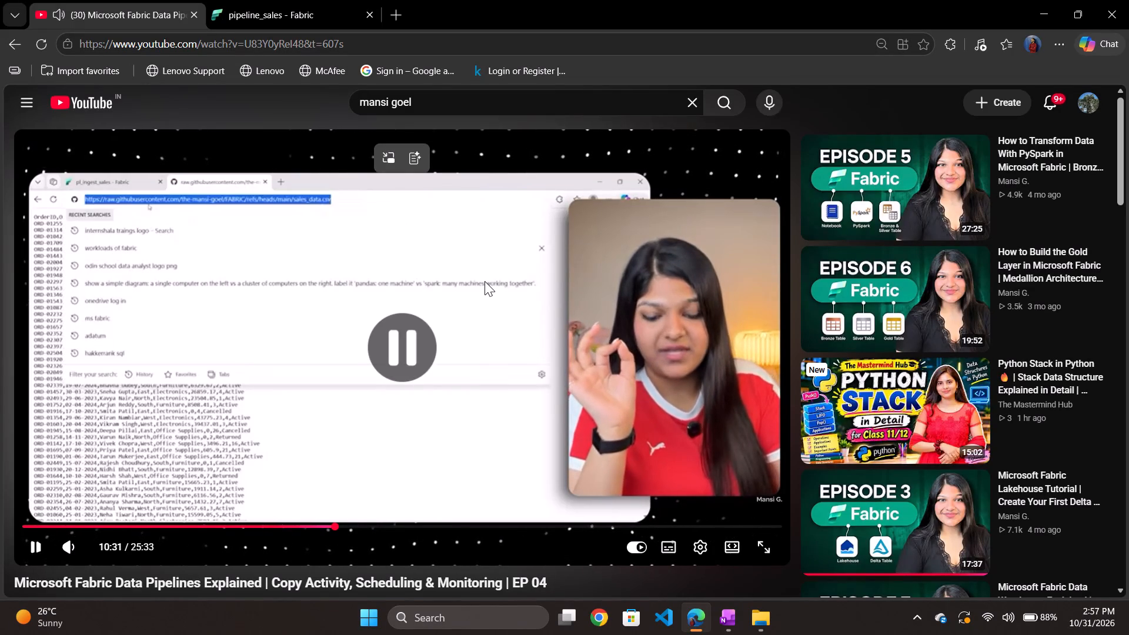
{"action": "scroll", "coordinate": [423, 379], "scroll_direction": "down", "scroll_amount": 2}
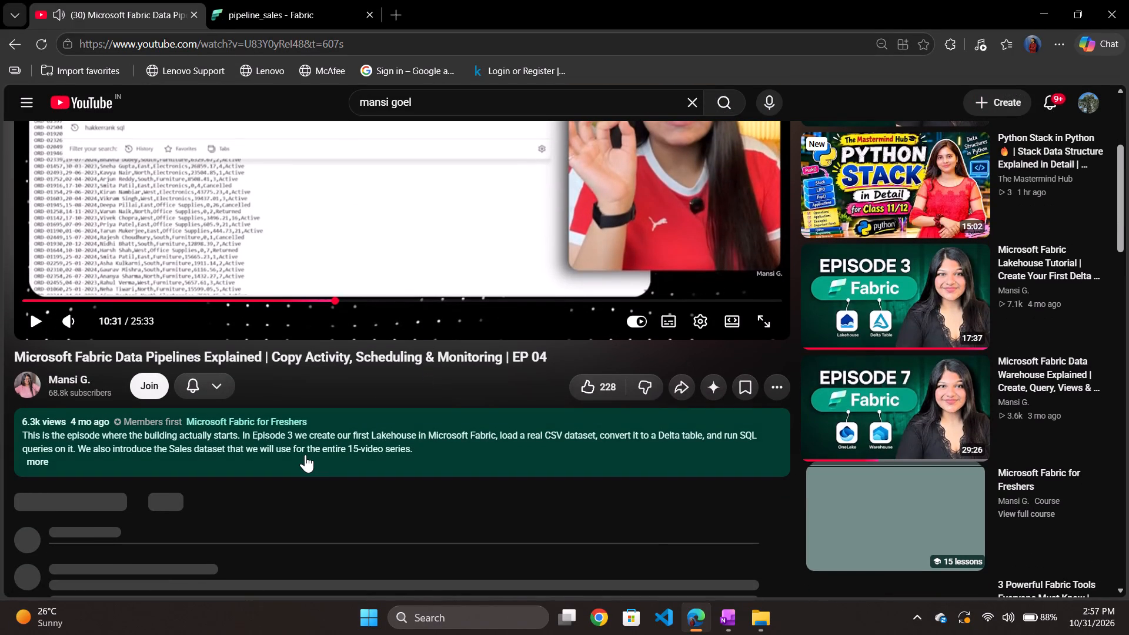
{"action": "left_click", "coordinate": [305, 454]}
{"action": "scroll", "coordinate": [305, 454], "scroll_direction": "down", "scroll_amount": 3}
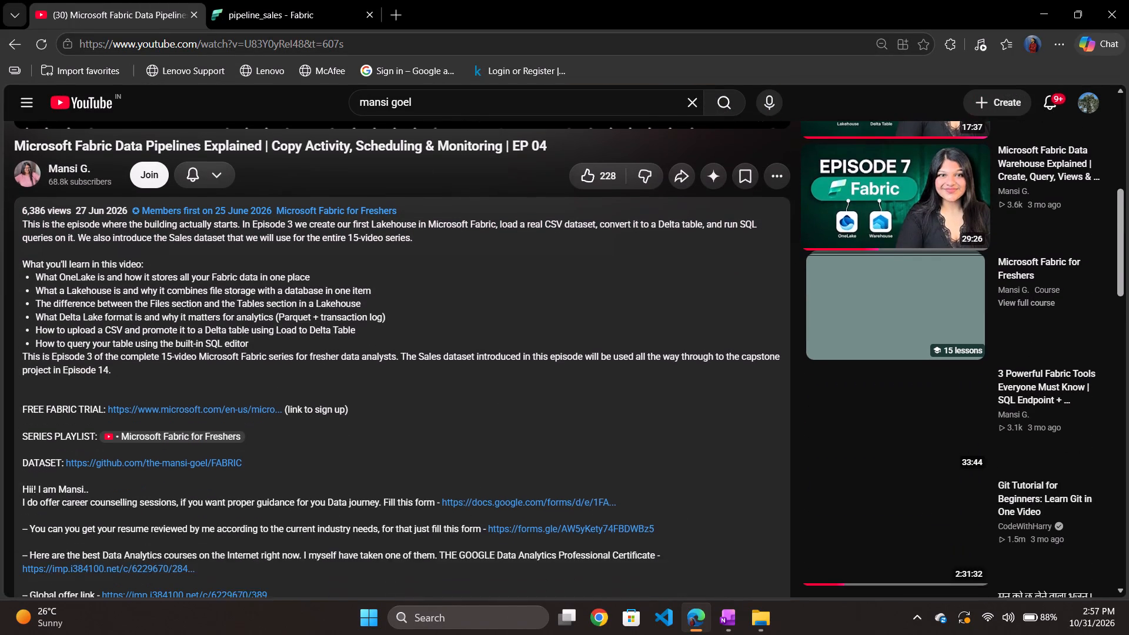
{"action": "scroll", "coordinate": [305, 454], "scroll_direction": "down", "scroll_amount": 1}
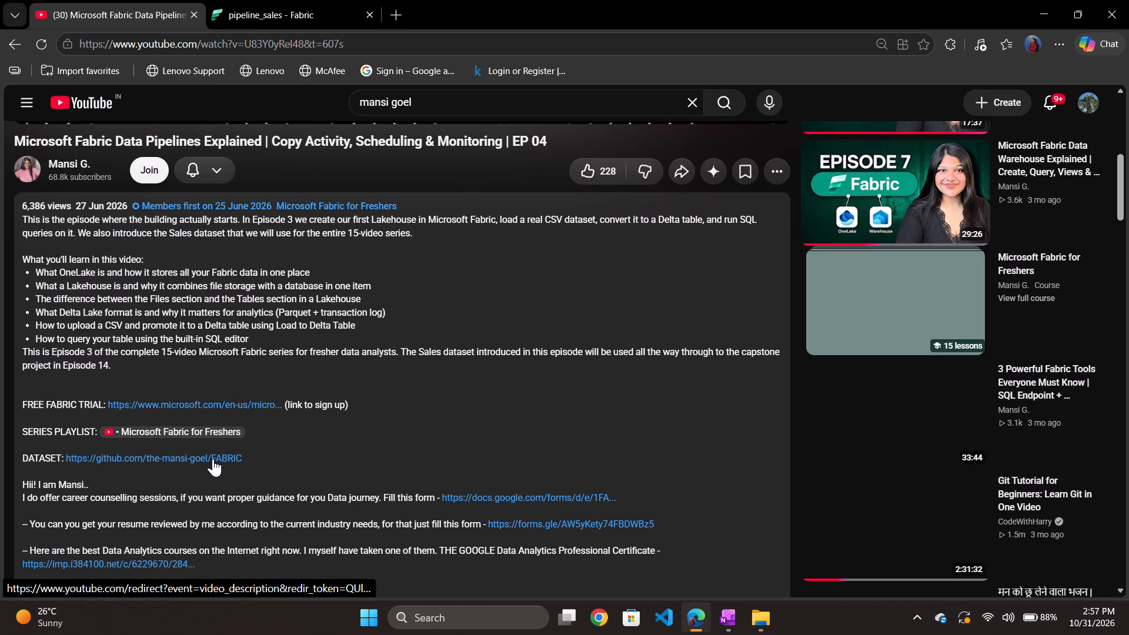
{"action": "left_click", "coordinate": [213, 459]}
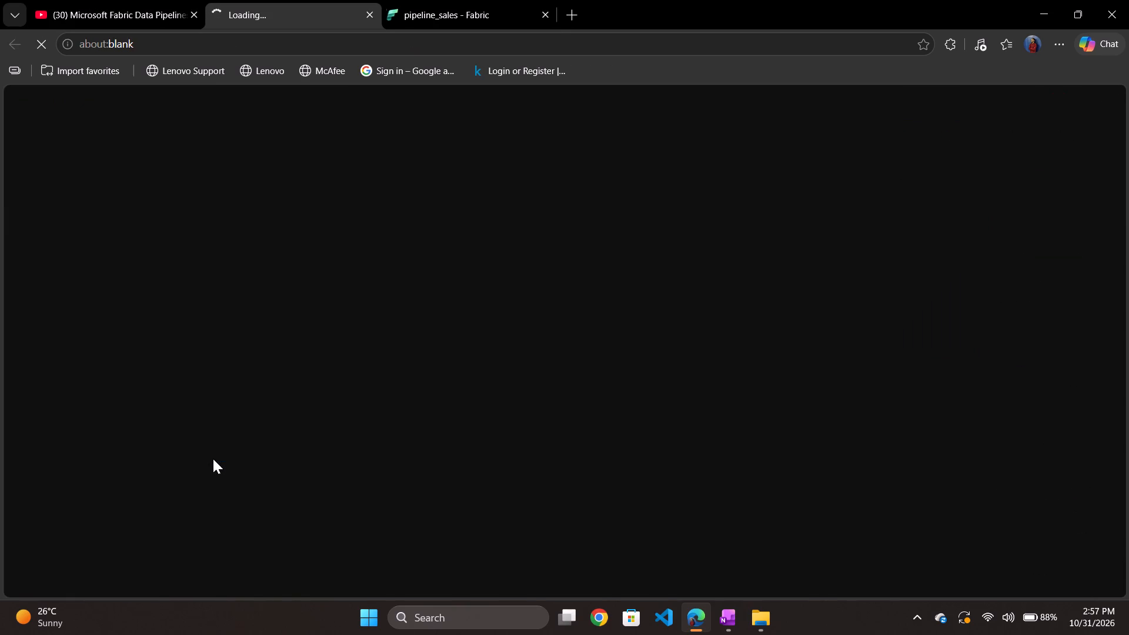
Return to the pipeline_sales page and close the unfinished Folder data source connection.
{"action": "left_click", "coordinate": [430, 2]}
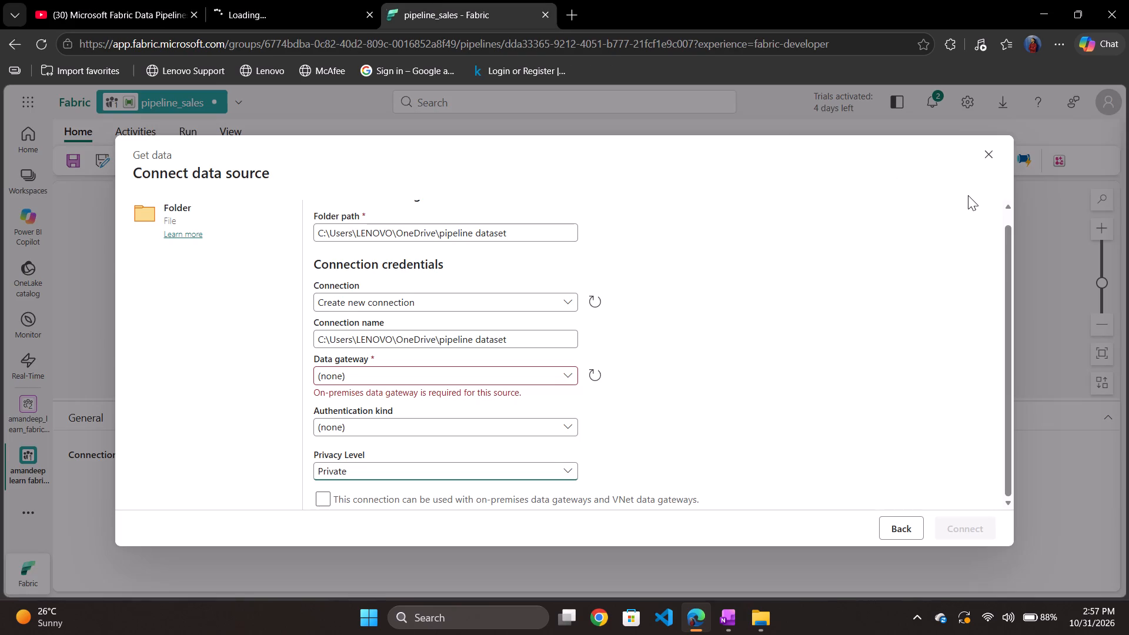
{"action": "left_click_drag", "start_coordinate": [990, 145], "coordinate": [990, 155]}
{"action": "left_click", "coordinate": [990, 155]}
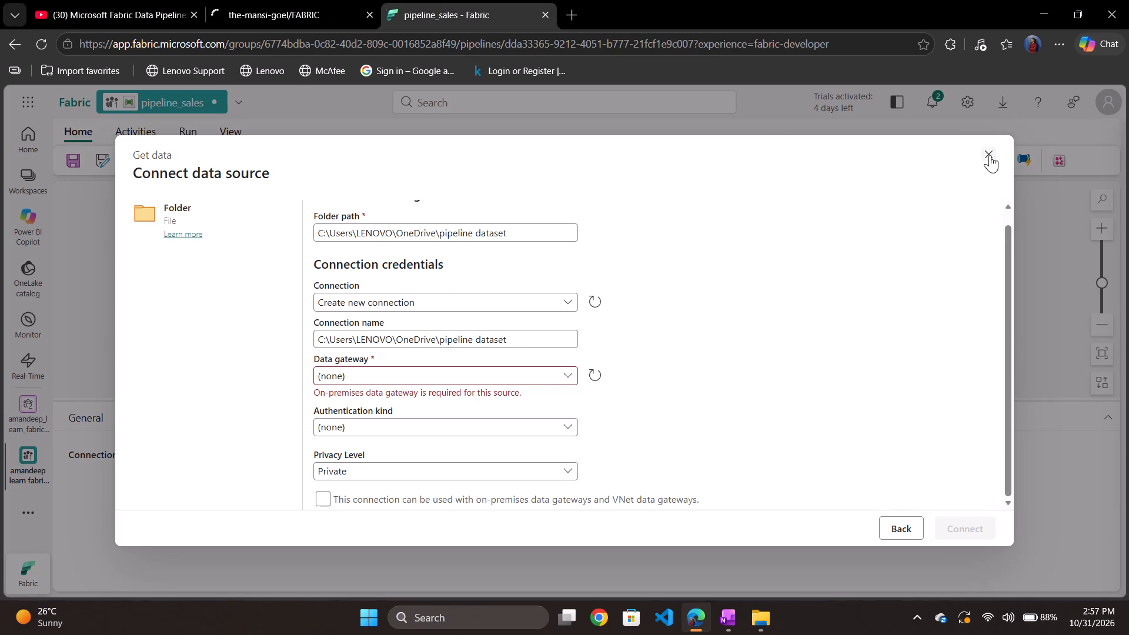
{"action": "left_click", "coordinate": [578, 391]}
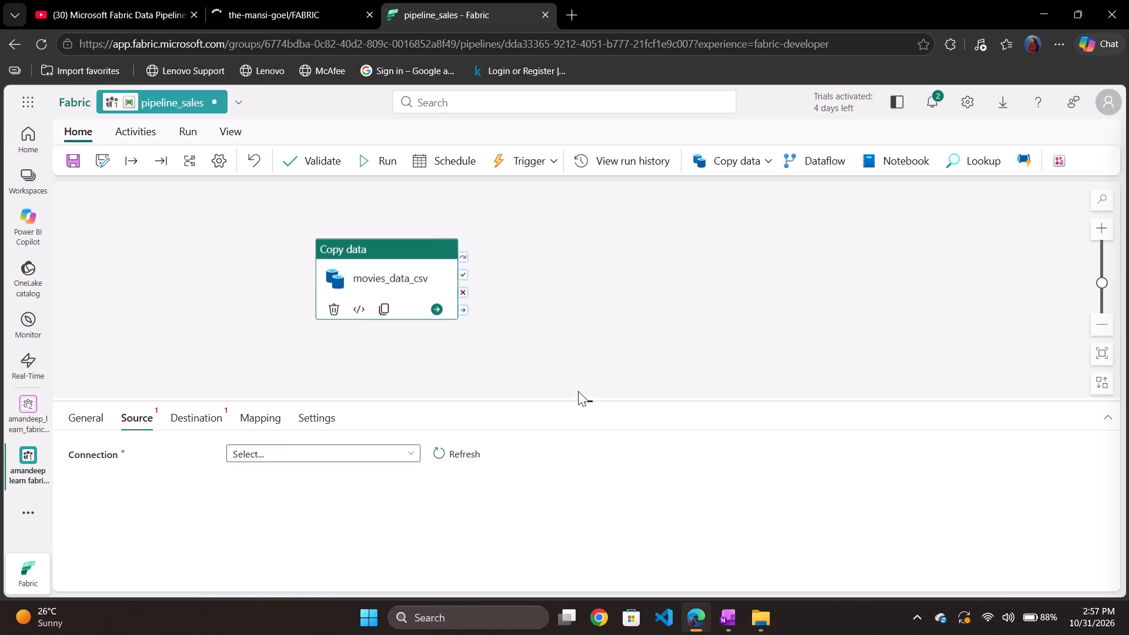
Rename the movies_data_csv copy activity as sales_data_csv in its general settings.
{"action": "left_click", "coordinate": [96, 417]}
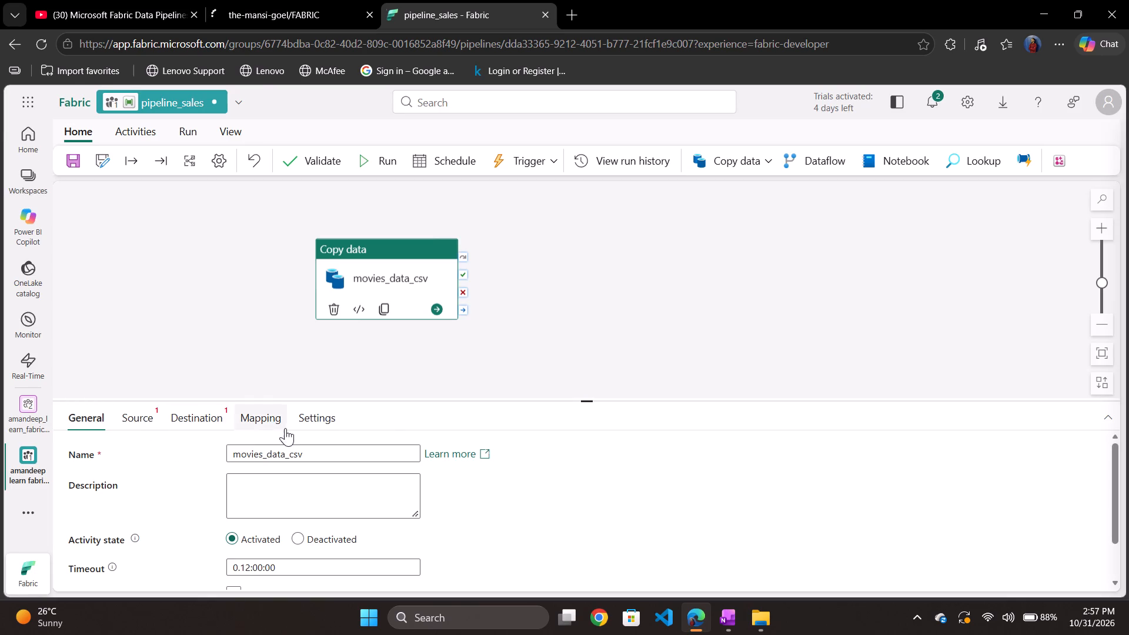
{"action": "left_click", "coordinate": [312, 453]}
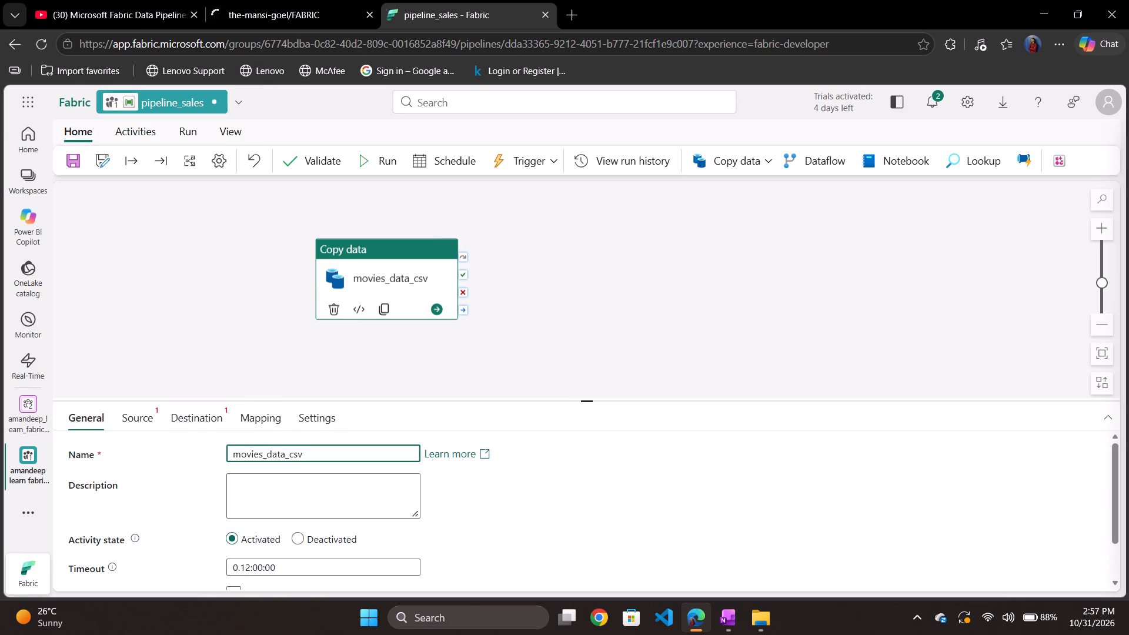
{"action": "left_click", "coordinate": [265, 452]}
{"action": "key", "text": "BackSpace"}
{"action": "key", "text": "BackSpace"}
{"action": "key", "text": "BackSpace"}
{"action": "key", "text": "BackSpace"}
{"action": "key", "text": "BackSpace"}
{"action": "key", "text": "BackSpace"}
{"action": "key", "text": "BackSpace"}
{"action": "key", "text": "BackSpace"}
{"action": "key", "text": "BackSpace"}
{"action": "key", "text": "BackSpace"}
{"action": "key", "text": "BackSpace"}
{"action": "key", "text": "BackSpace"}
{"action": "key", "text": "BackSpace"}
{"action": "type", "text": "sales"}
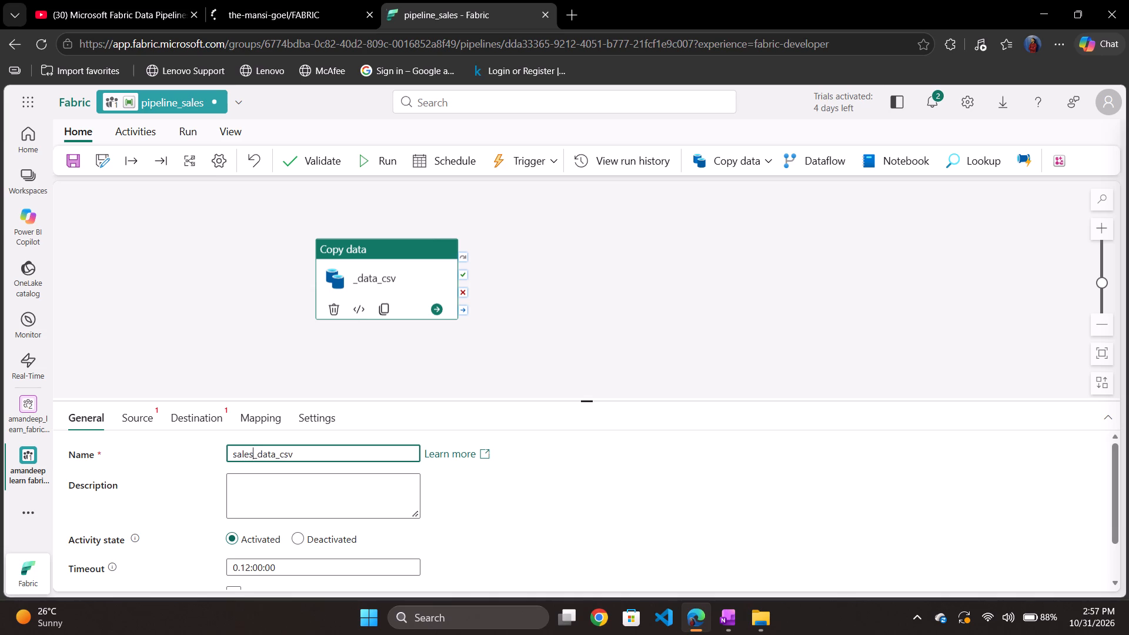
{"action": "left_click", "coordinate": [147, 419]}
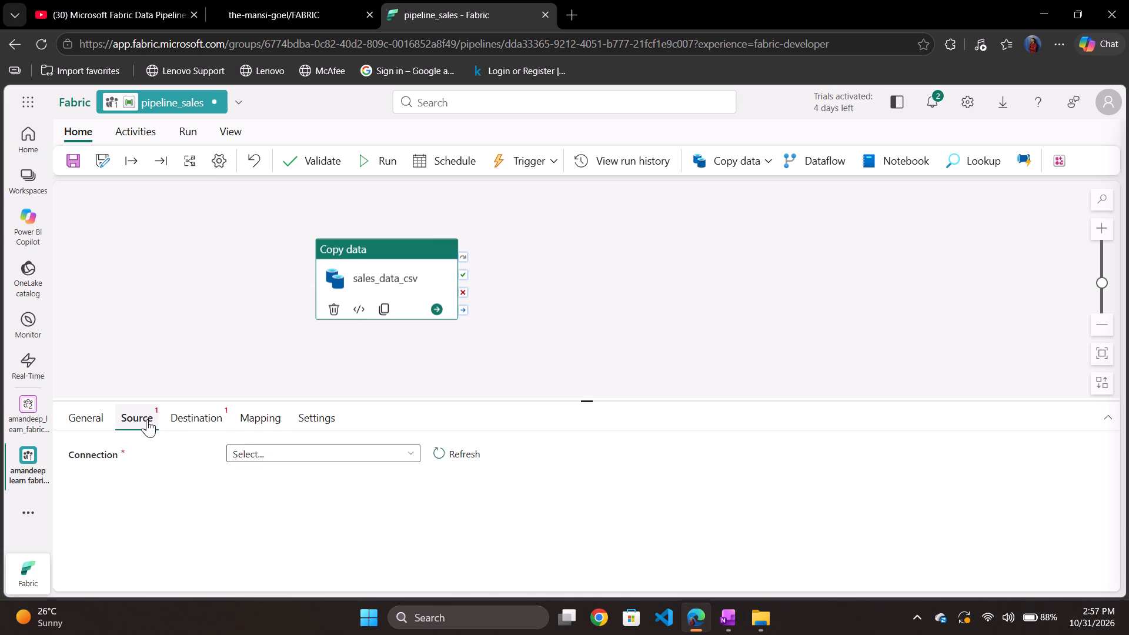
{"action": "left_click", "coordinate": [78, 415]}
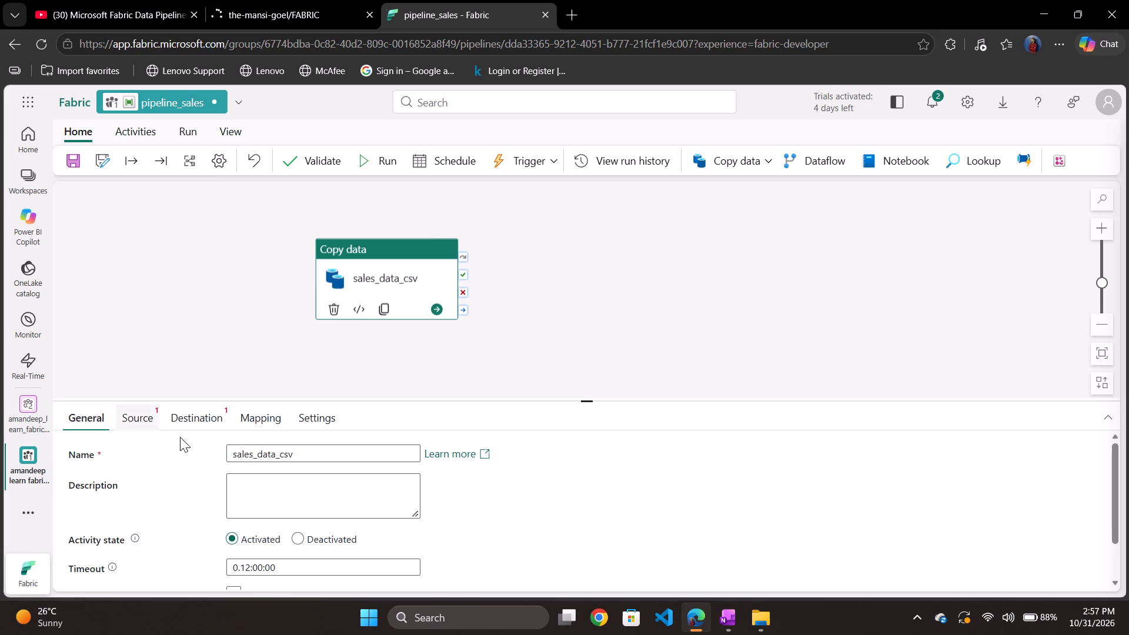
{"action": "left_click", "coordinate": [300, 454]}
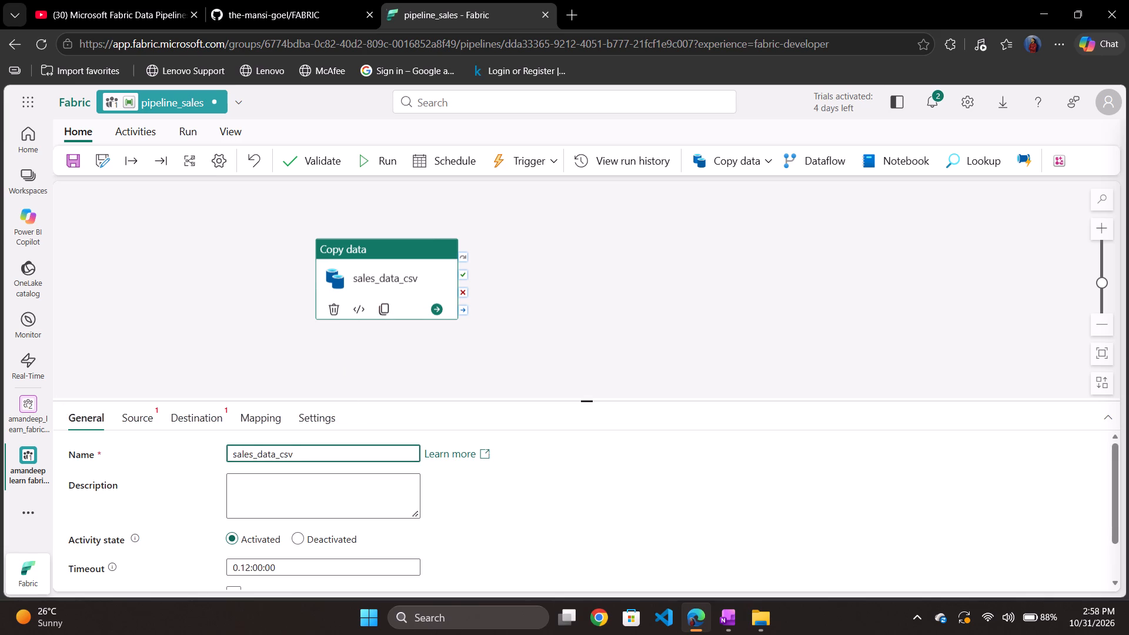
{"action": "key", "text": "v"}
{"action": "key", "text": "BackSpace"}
Open the raw version of sales_data.csv from the FABRIC GitHub repository and copy its web address.
{"action": "left_click", "coordinate": [333, 0]}
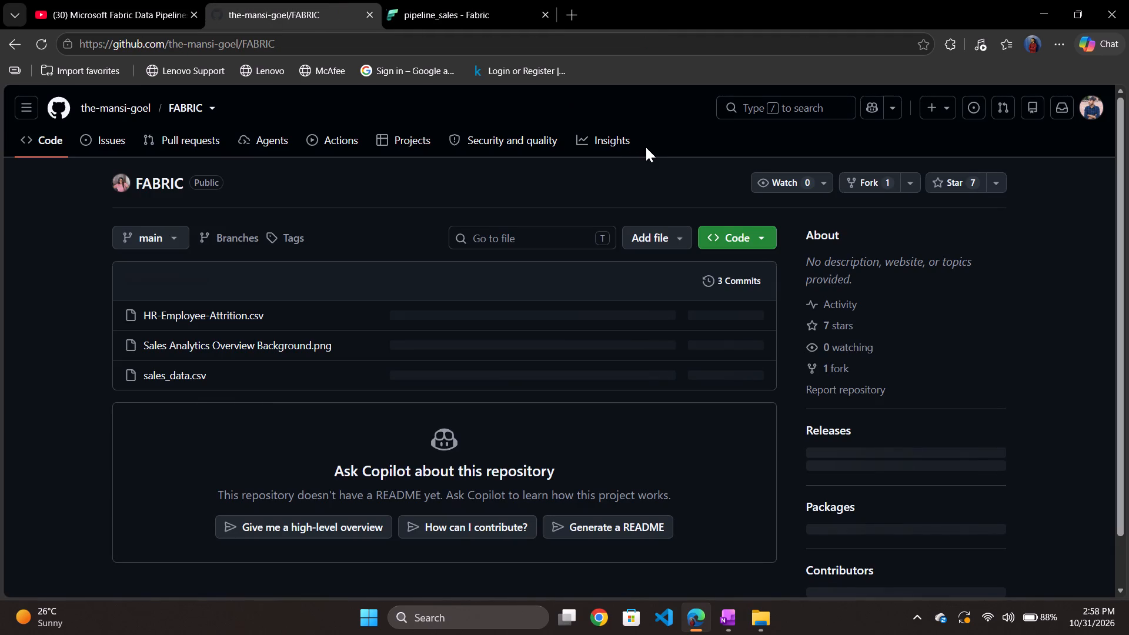
{"action": "left_click", "coordinate": [274, 370]}
{"action": "left_click", "coordinate": [185, 373]}
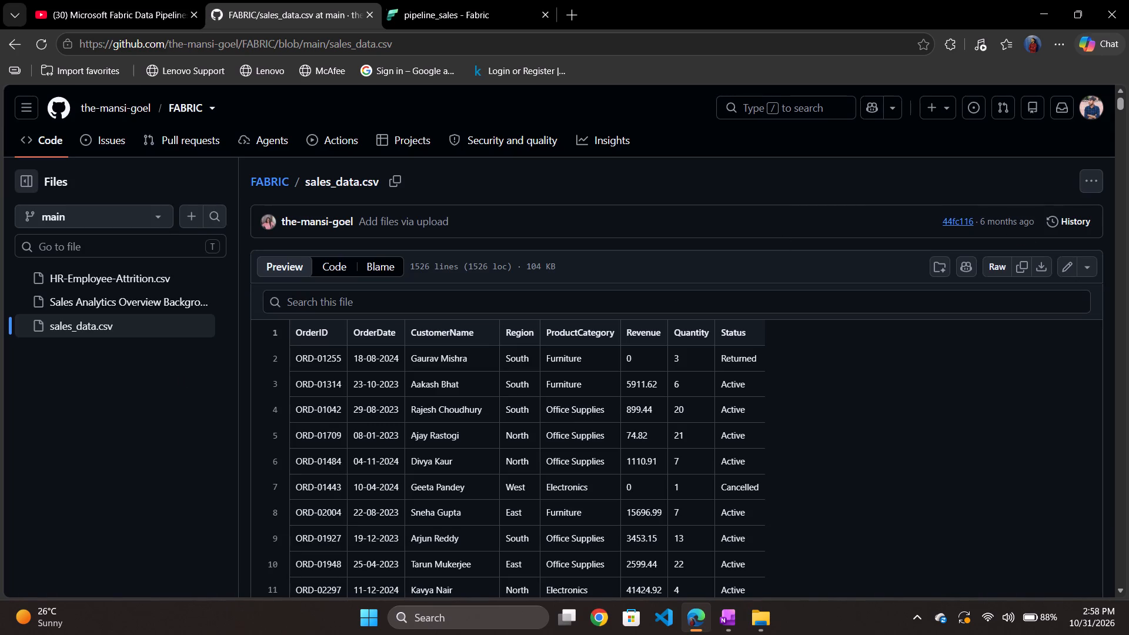
{"action": "left_click", "coordinate": [1002, 268]}
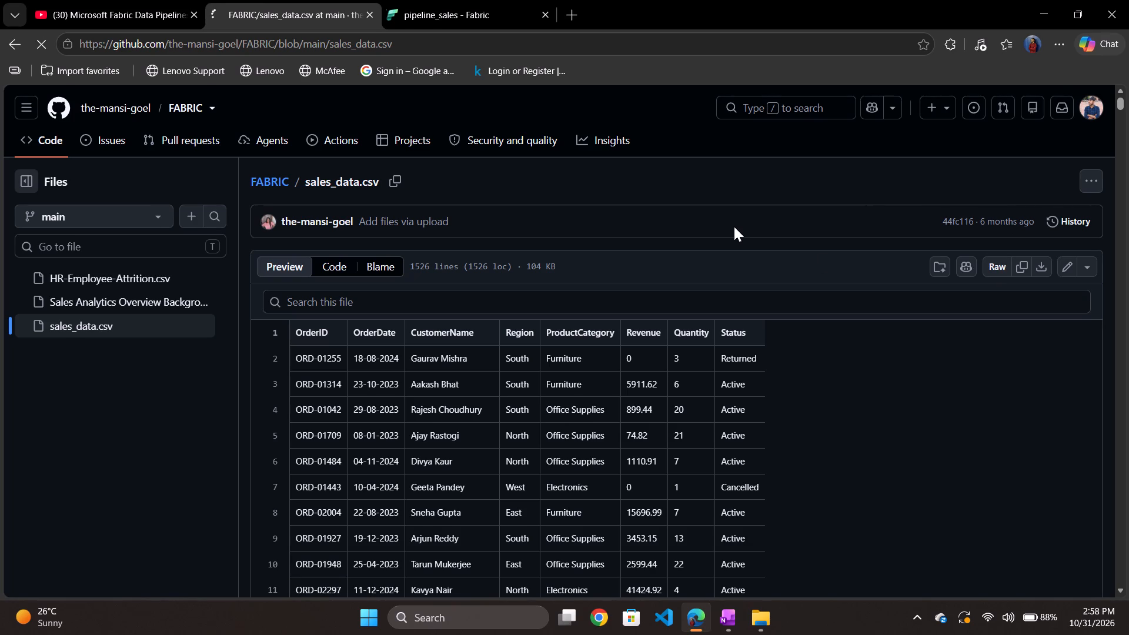
{"action": "scroll", "coordinate": [734, 226], "scroll_direction": "down", "scroll_amount": 1}
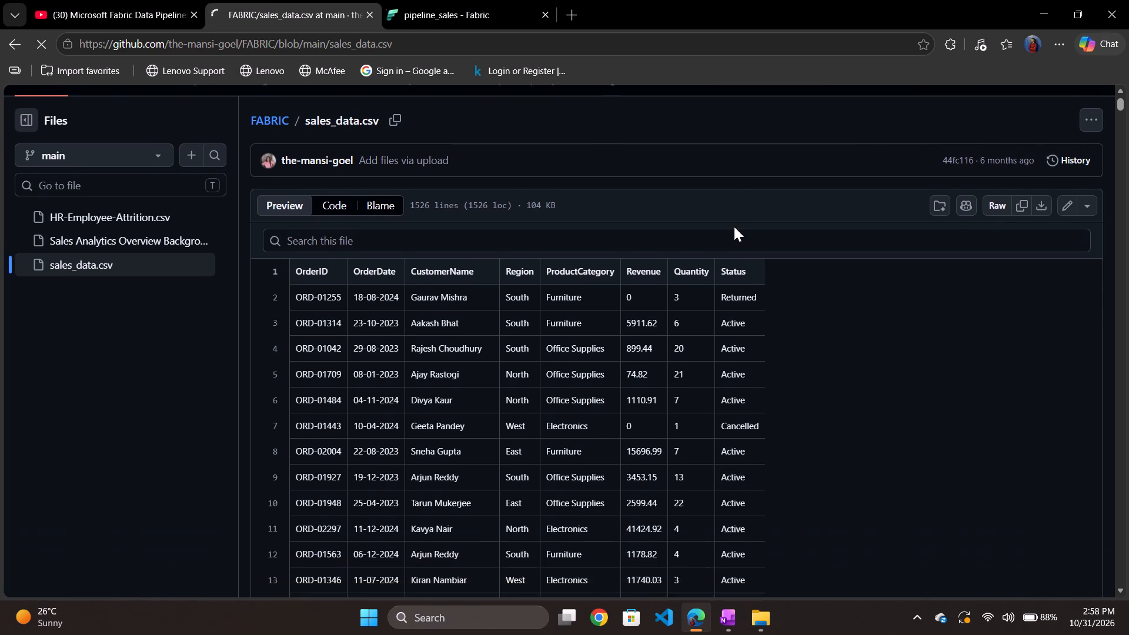
{"action": "scroll", "coordinate": [734, 226], "scroll_direction": "down", "scroll_amount": 1}
{"action": "scroll", "coordinate": [734, 226], "scroll_direction": "up", "scroll_amount": 2}
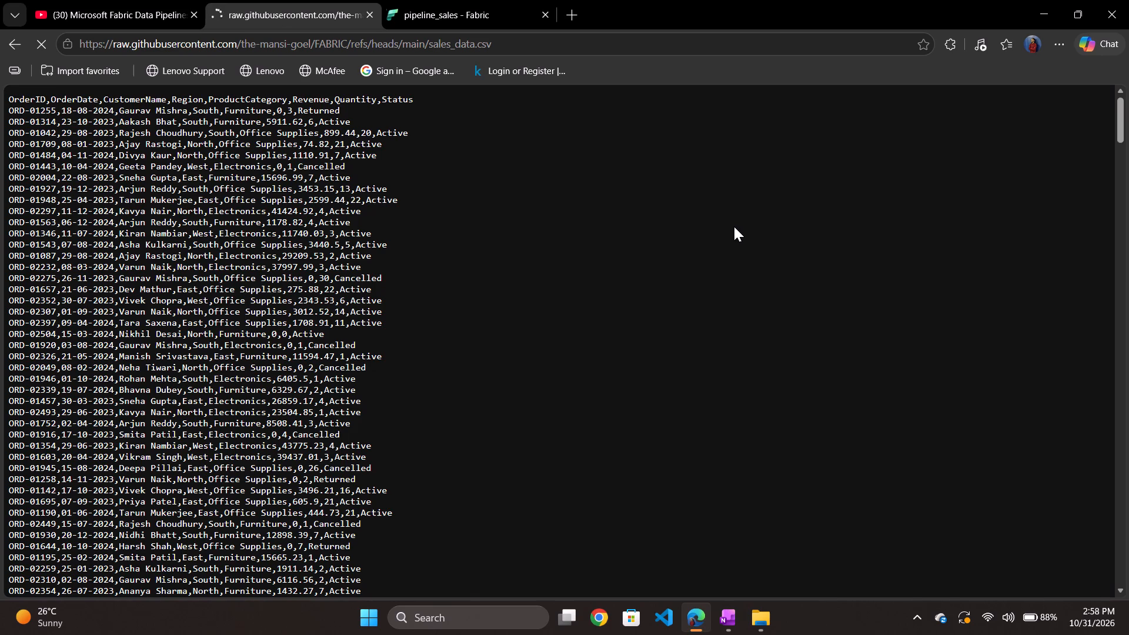
{"action": "left_click", "coordinate": [607, 44]}
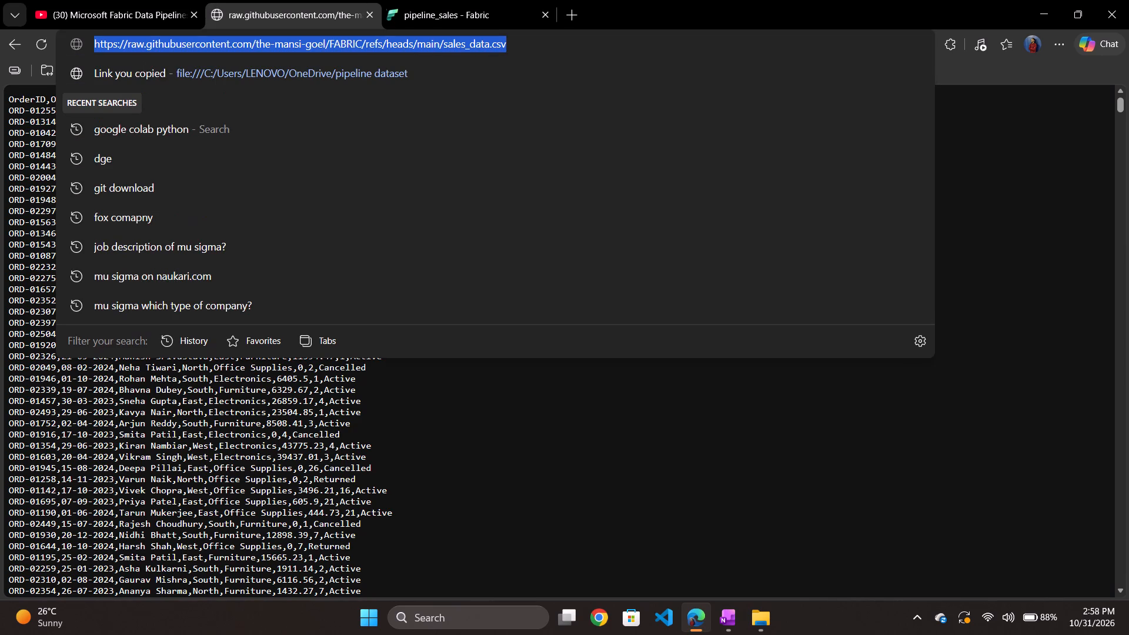
{"action": "key", "text": "ctrl+c"}
Back in pipeline_sales, browse all source connections for the copy activity, search for "htt" and choose the Http data source.
{"action": "left_click", "coordinate": [435, 0]}
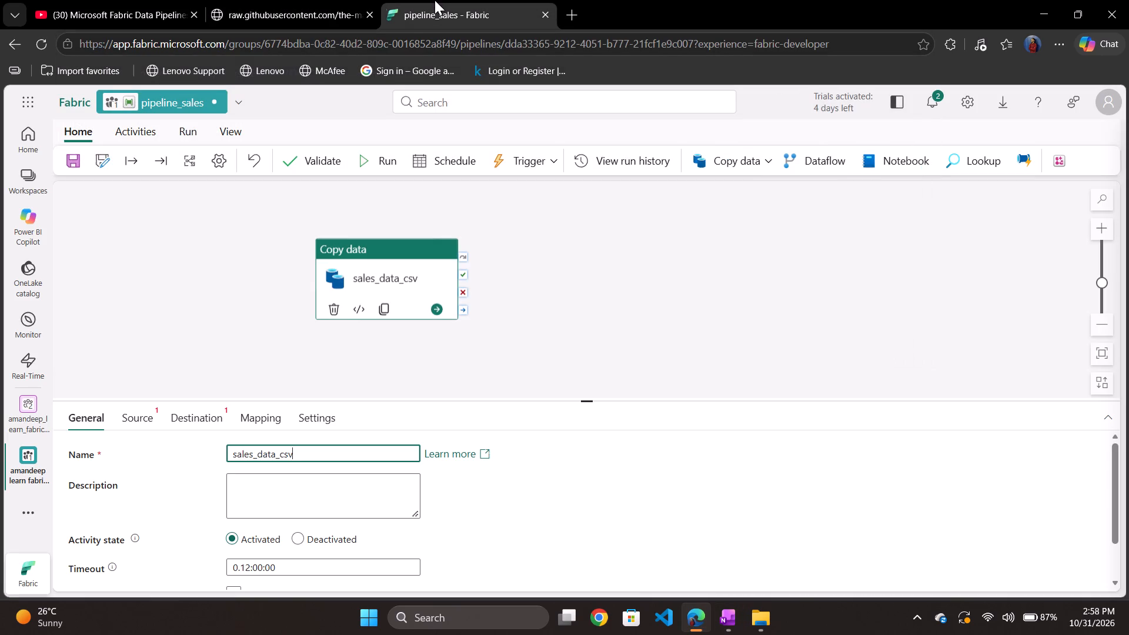
{"action": "left_click", "coordinate": [154, 413]}
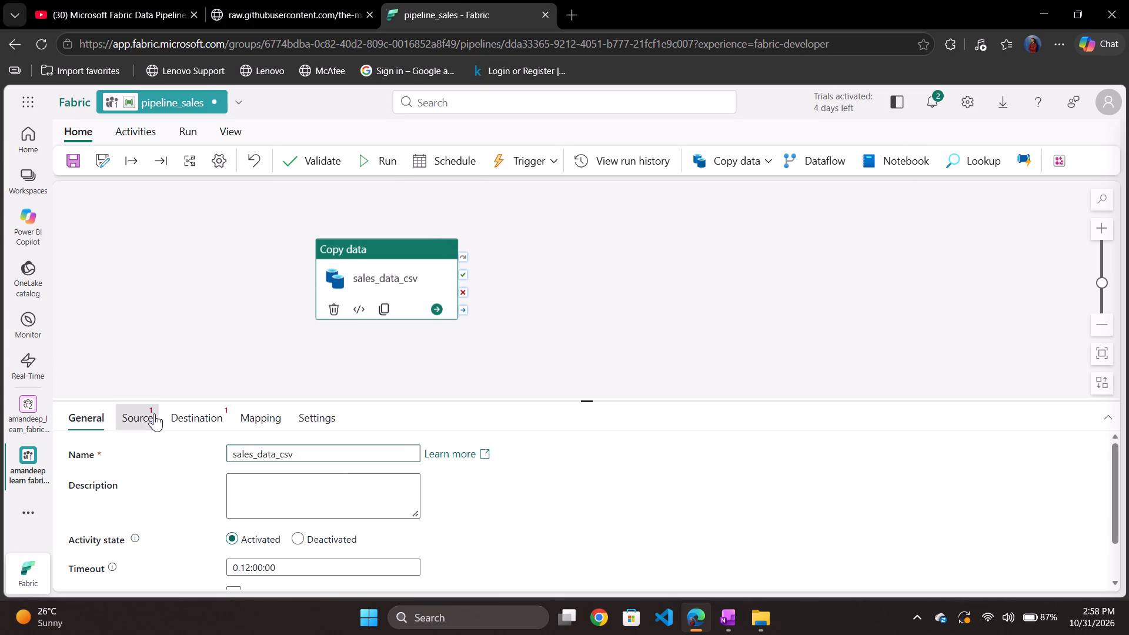
{"action": "left_click", "coordinate": [313, 447]}
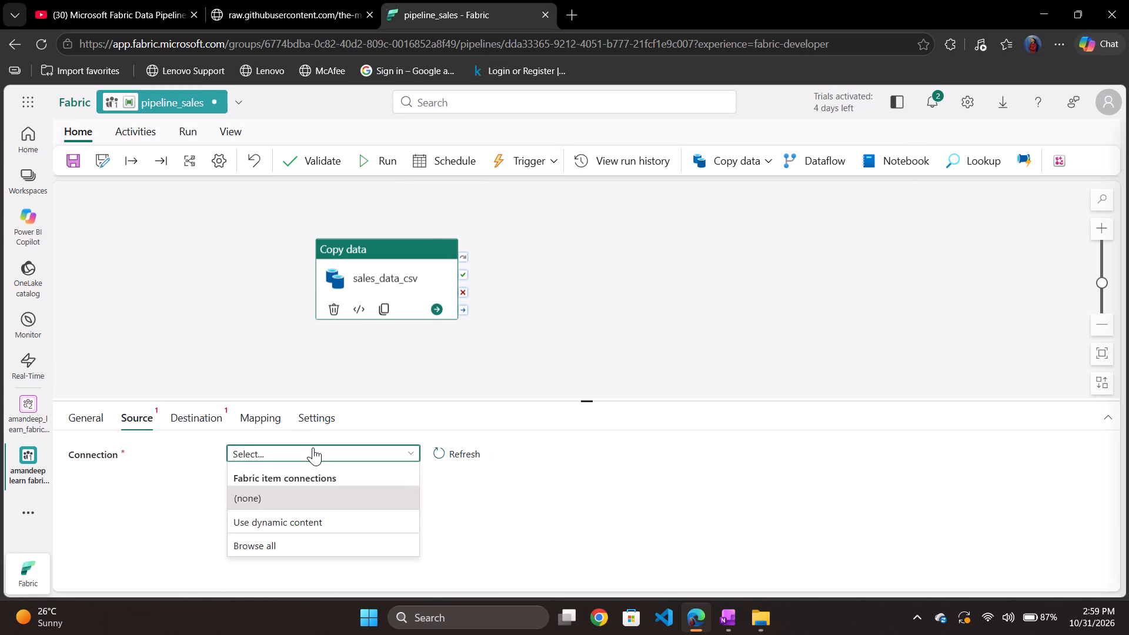
{"action": "left_click", "coordinate": [269, 550]}
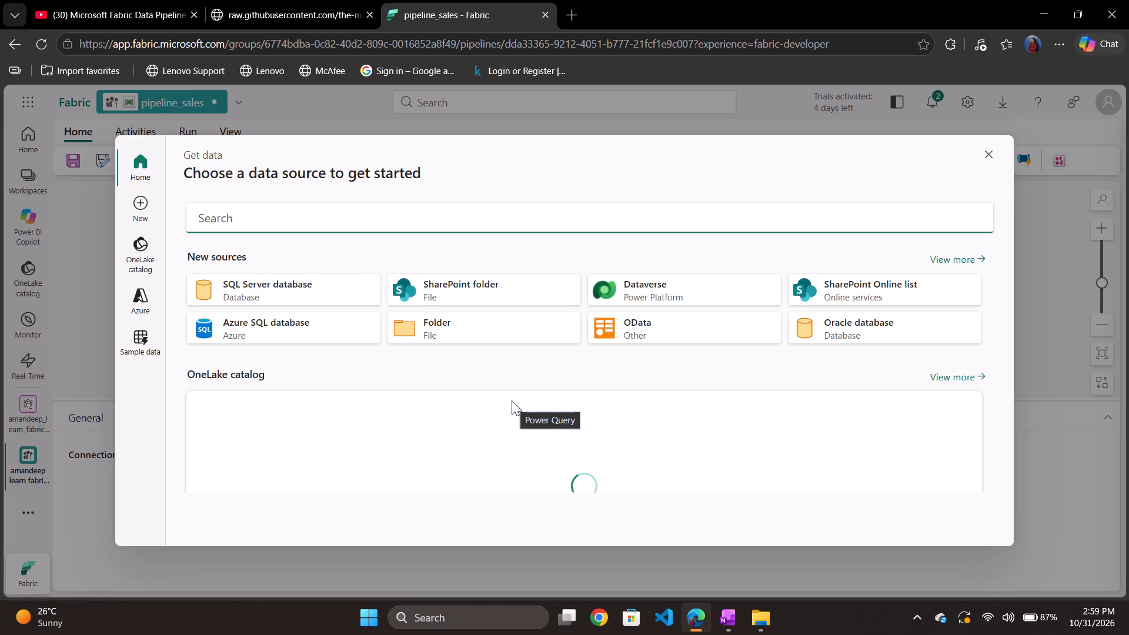
{"action": "left_click", "coordinate": [957, 262]}
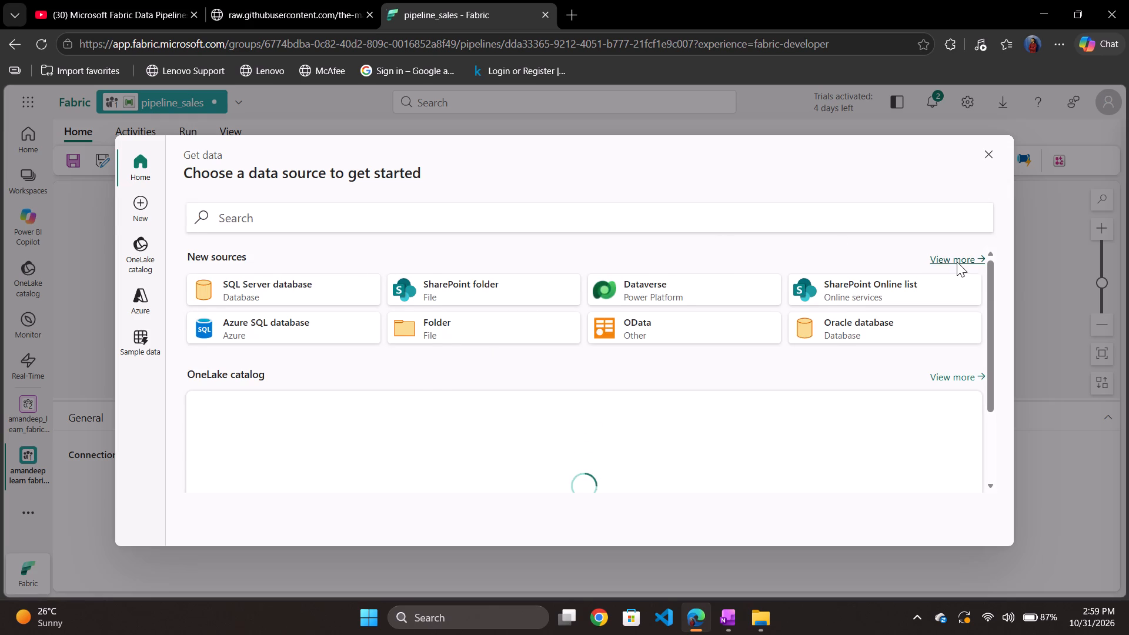
{"action": "scroll", "coordinate": [751, 379], "scroll_direction": "down", "scroll_amount": 2}
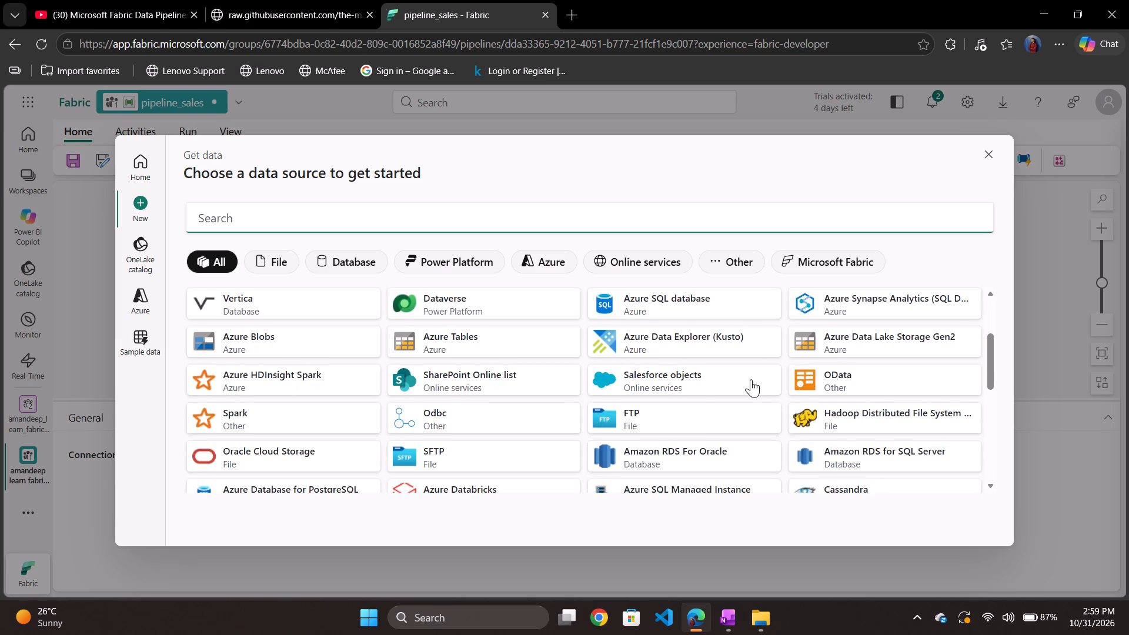
{"action": "scroll", "coordinate": [751, 379], "scroll_direction": "down", "scroll_amount": 2}
{"action": "scroll", "coordinate": [550, 387], "scroll_direction": "down", "scroll_amount": 1}
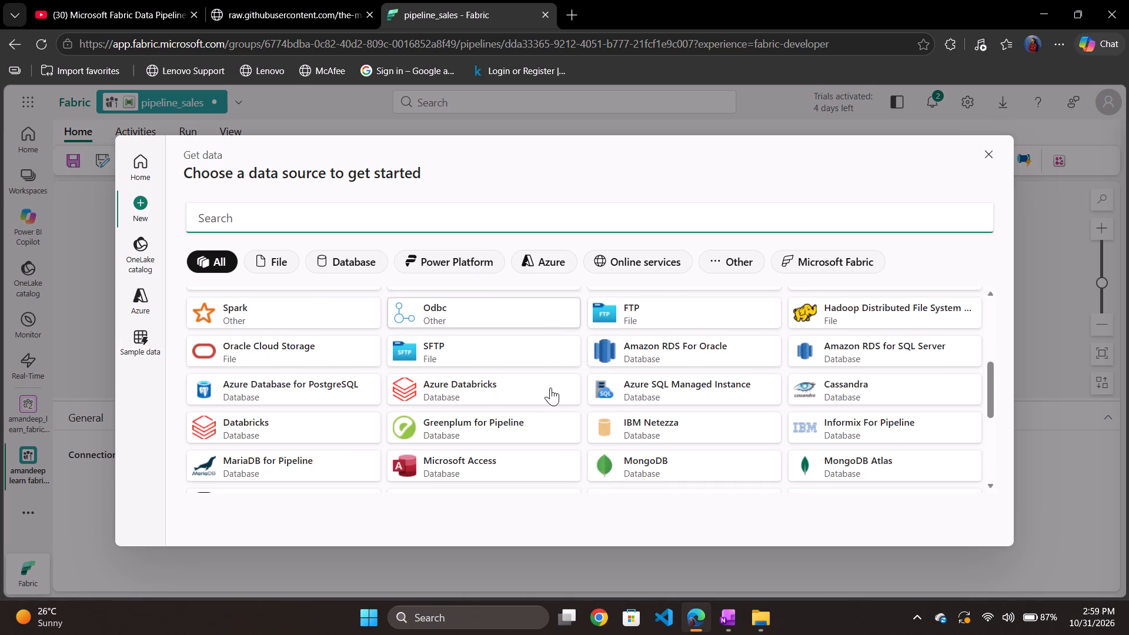
{"action": "scroll", "coordinate": [550, 387], "scroll_direction": "down", "scroll_amount": 2}
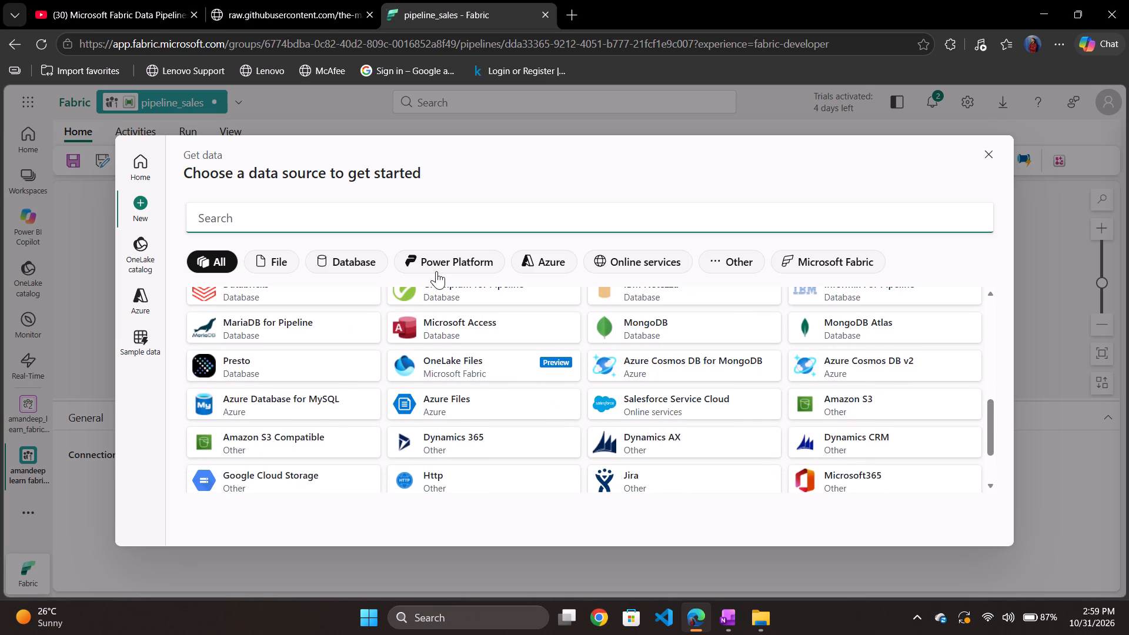
{"action": "type", "text": "htt"}
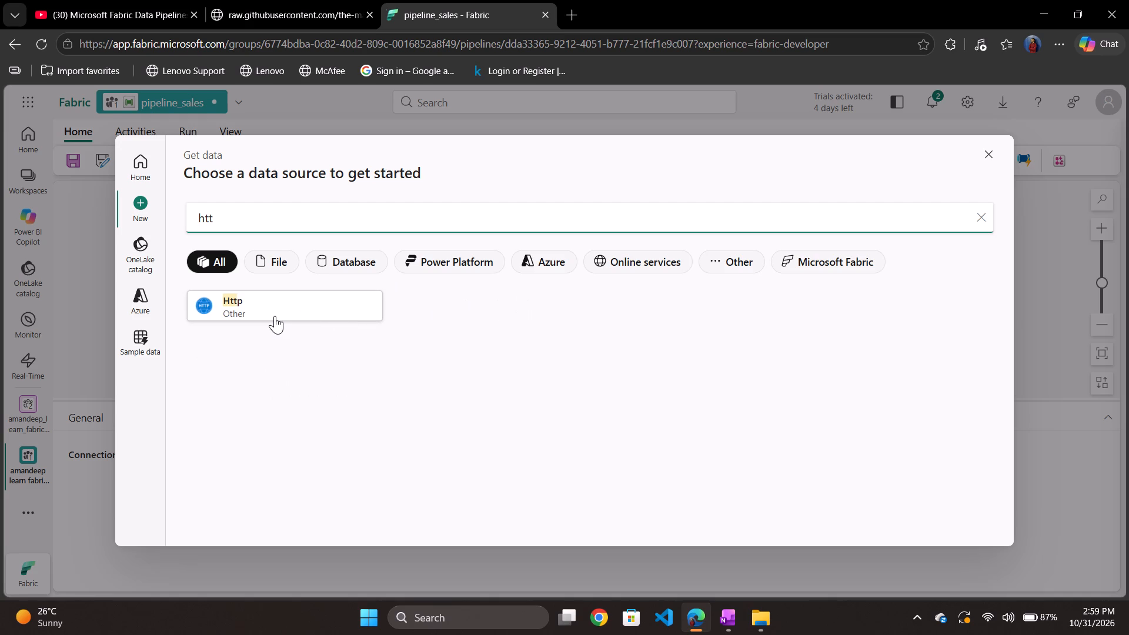
{"action": "left_click", "coordinate": [275, 316]}
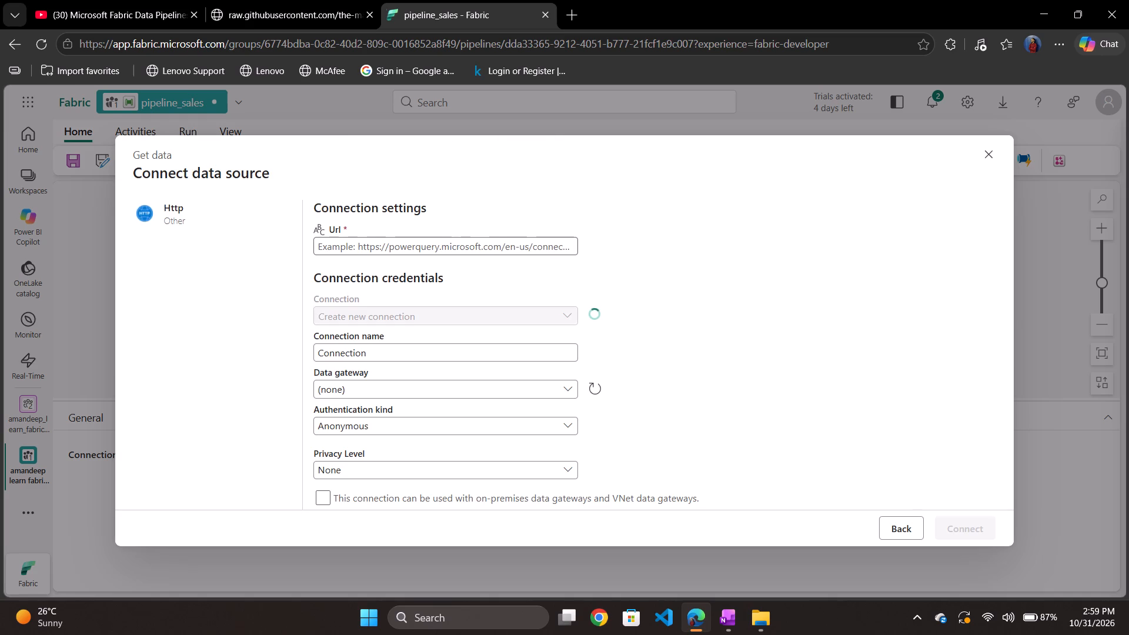
Enter the copied raw sales_data.csv web address as the Url of the new Http connection.
{"action": "left_click", "coordinate": [398, 242]}
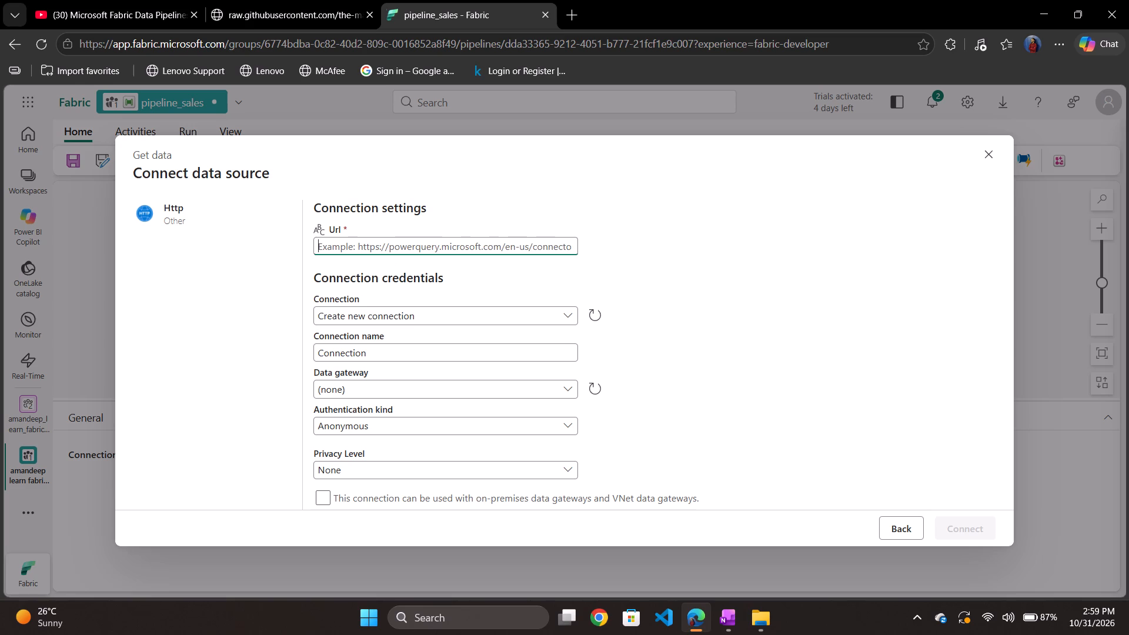
{"action": "key", "text": "ctrl+v"}
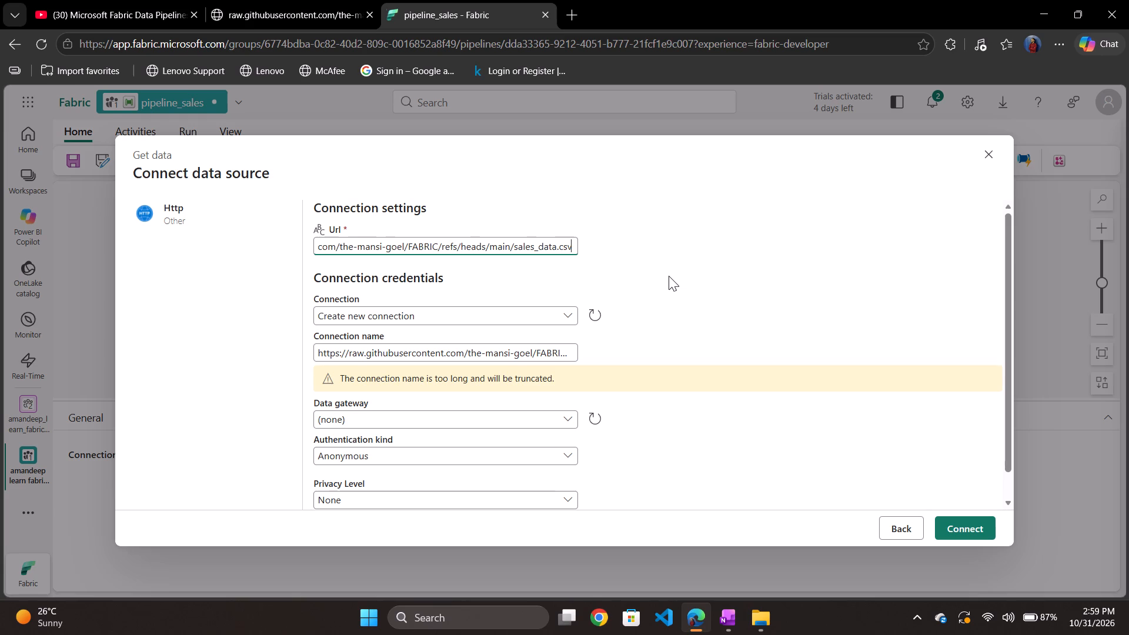
Replace the automatically filled connection name with mansi_sales_data.
{"action": "left_click", "coordinate": [553, 350]}
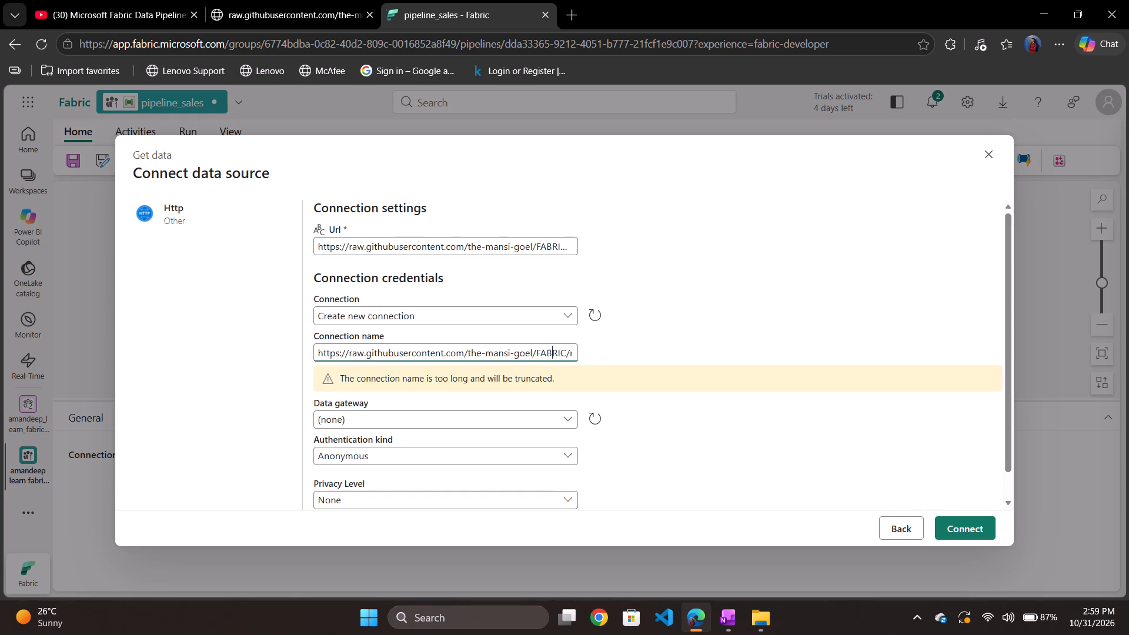
{"action": "key", "text": "Right"}
{"action": "key", "text": "Right"}
{"action": "key", "text": "Right"}
{"action": "key", "text": "Right"}
{"action": "key", "text": "Right"}
{"action": "key", "text": "Right"}
{"action": "key", "text": "Right"}
{"action": "key", "text": "Right"}
{"action": "key", "text": "Right"}
{"action": "key", "text": "Right"}
{"action": "key", "text": "Right"}
{"action": "key", "text": "Right"}
{"action": "key", "text": "Right"}
{"action": "key", "text": "Right"}
{"action": "key", "text": "Right"}
{"action": "key", "text": "Right"}
{"action": "key", "text": "Right"}
{"action": "key", "text": "Right"}
{"action": "key", "text": "Right"}
{"action": "key", "text": "Right"}
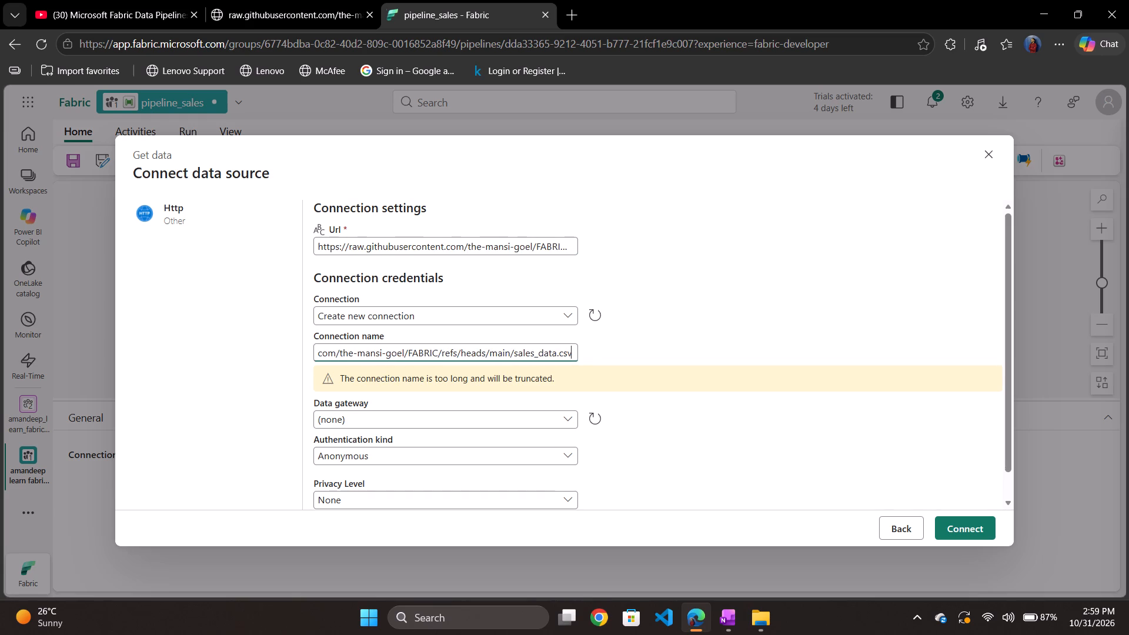
{"action": "key", "text": "ctrl+a"}
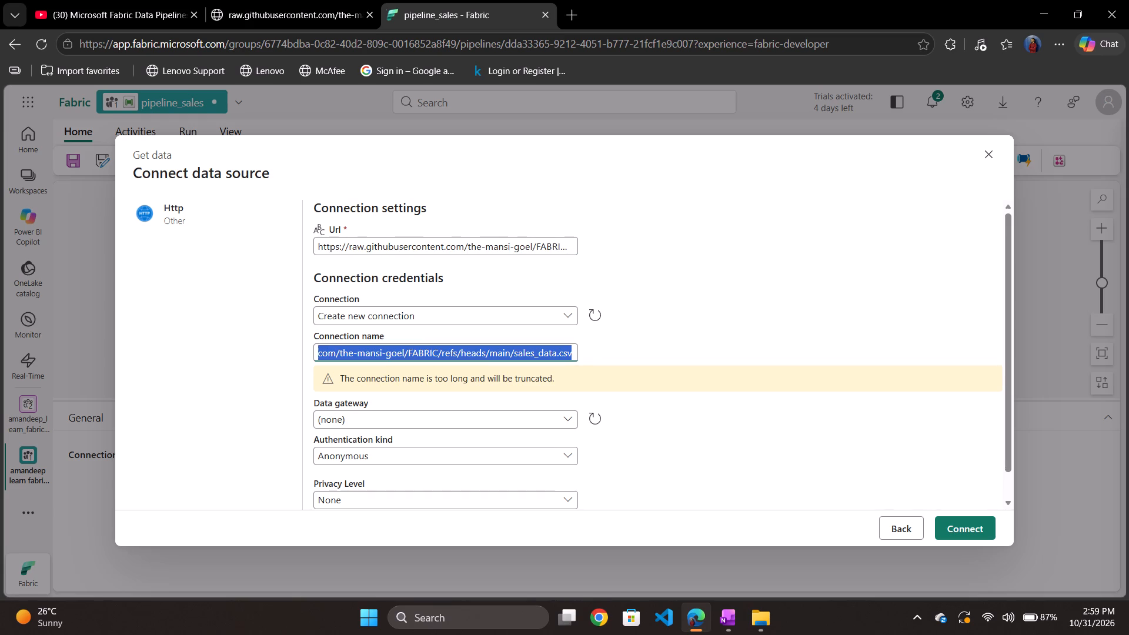
{"action": "key", "text": "BackSpace"}
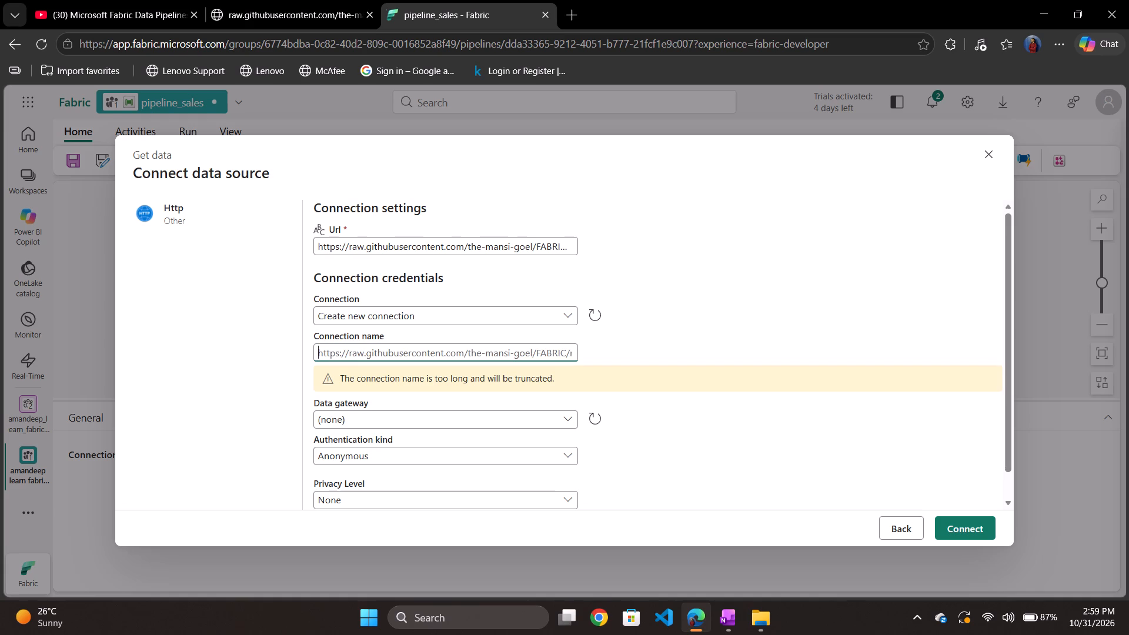
{"action": "scroll", "coordinate": [507, 428], "scroll_direction": "down", "scroll_amount": 1}
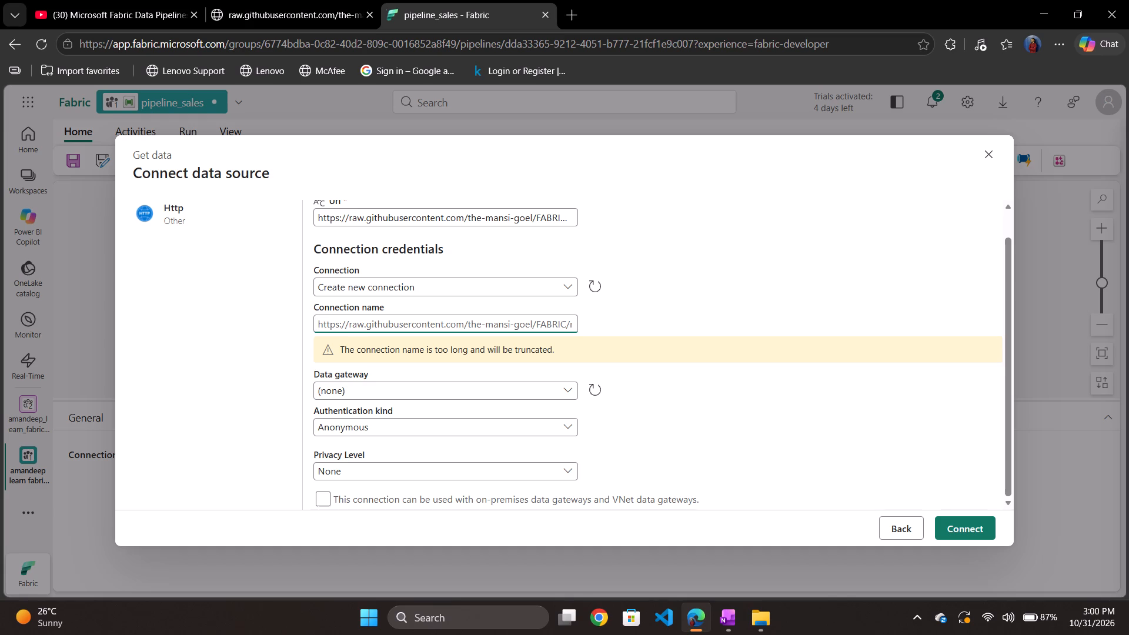
{"action": "type", "text": "mans"}
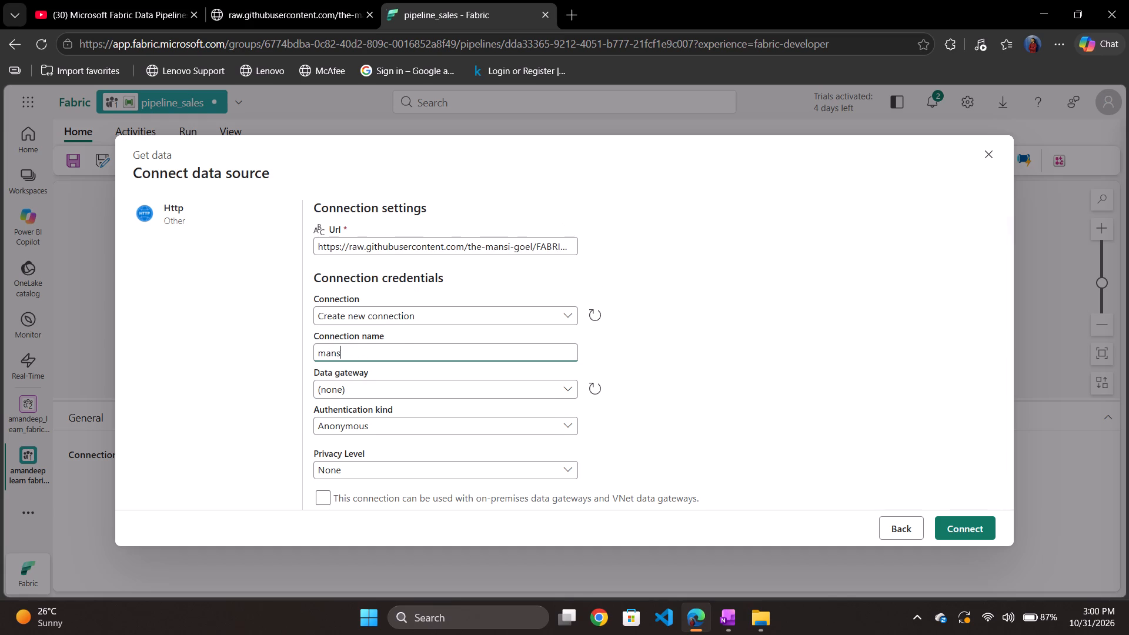
{"action": "key", "text": "i"}
{"action": "type", "text": "_sla"}
{"action": "key", "text": "BackSpace"}
{"action": "key", "text": "BackSpace"}
{"action": "type", "text": "ales"}
{"action": "type", "text": "_data"}
Allow the connection to be used with on-premises and VNet data gateways, and connect the data source.
{"action": "scroll", "coordinate": [479, 386], "scroll_direction": "down", "scroll_amount": 1}
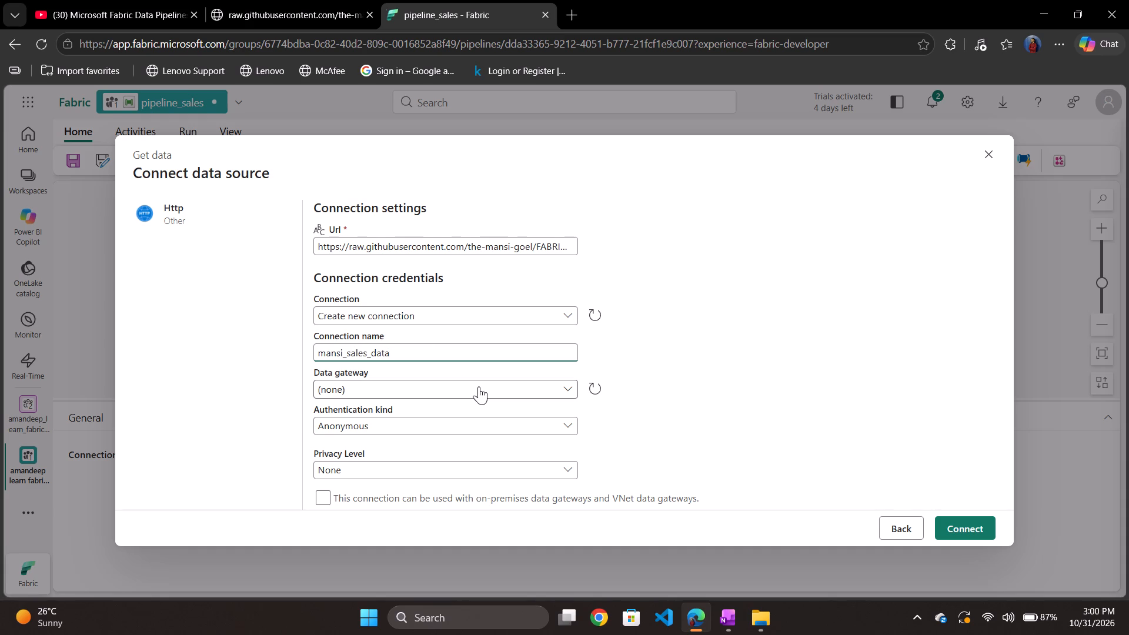
{"action": "scroll", "coordinate": [479, 386], "scroll_direction": "down", "scroll_amount": 1}
{"action": "scroll", "coordinate": [548, 392], "scroll_direction": "down", "scroll_amount": 1}
{"action": "left_click", "coordinate": [316, 494]}
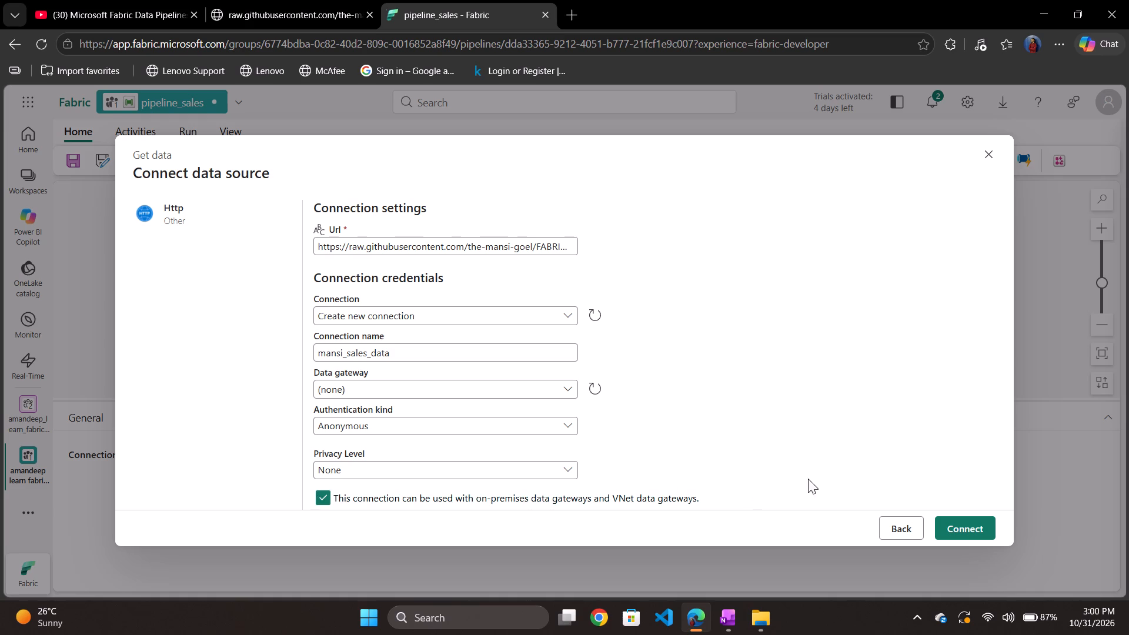
{"action": "left_click", "coordinate": [957, 524]}
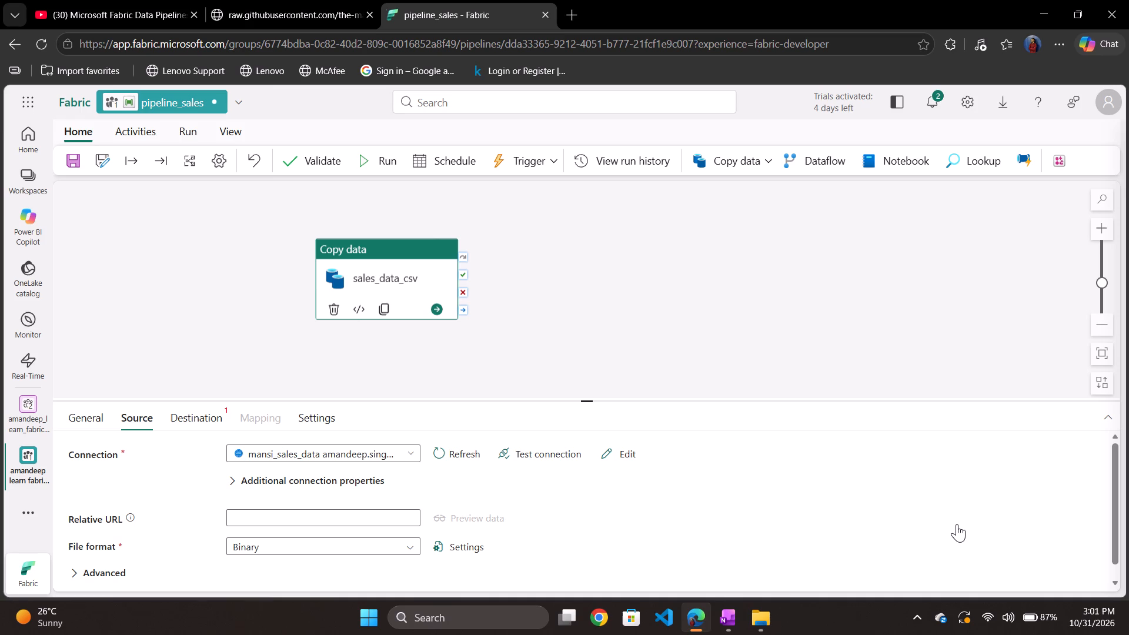
Test the mansi_sales_data source connection of the copy activity and refresh it.
{"action": "left_click", "coordinate": [415, 449]}
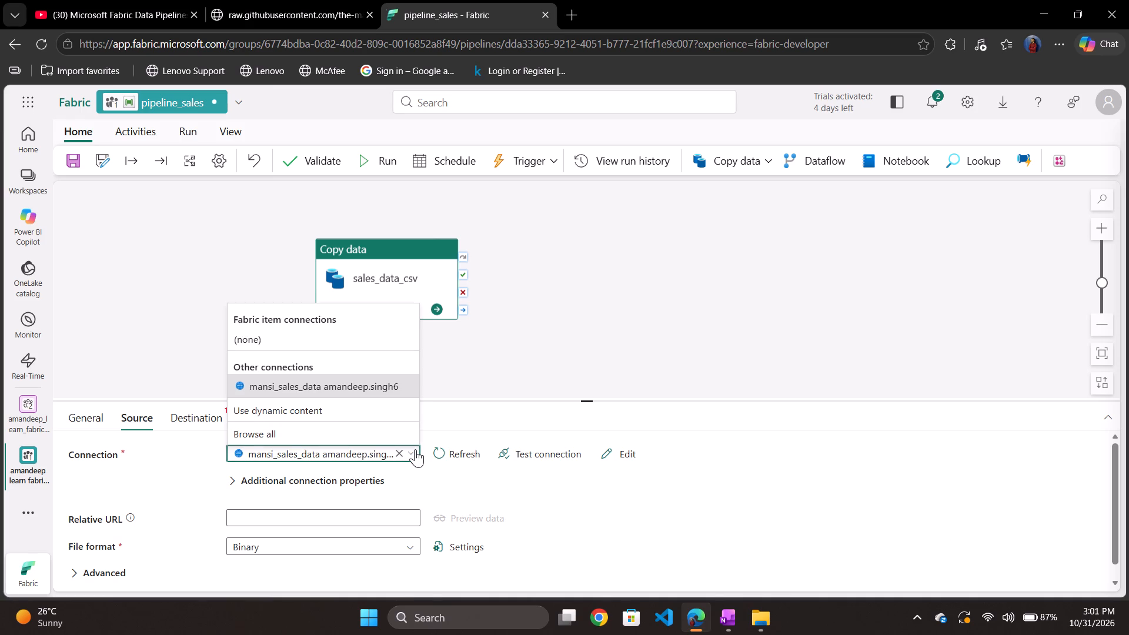
{"action": "left_click", "coordinate": [509, 452]}
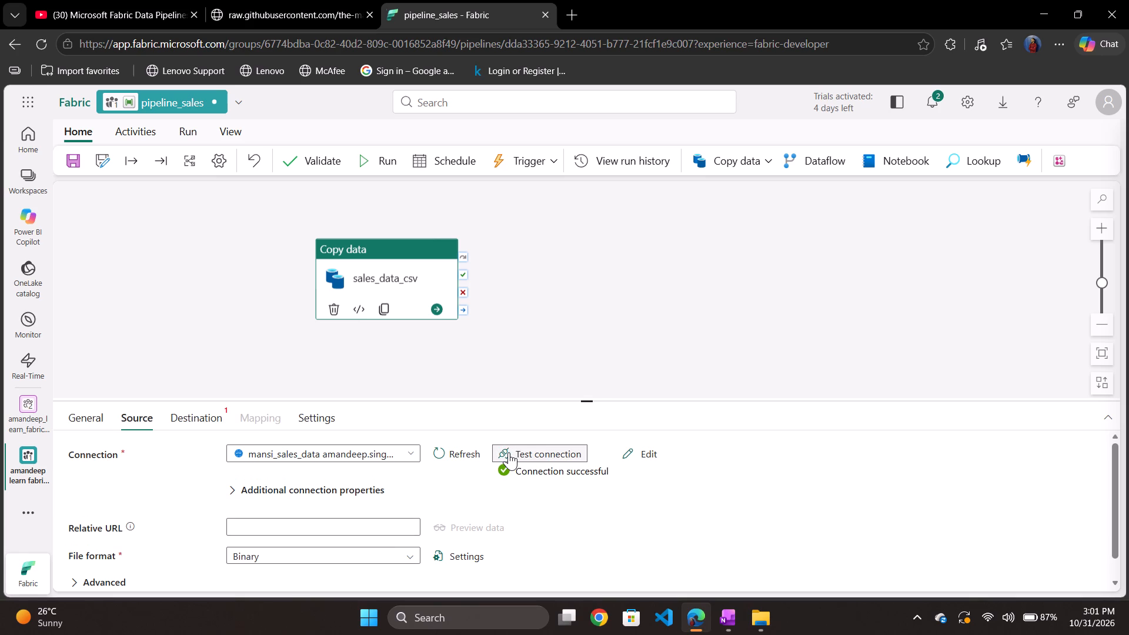
{"action": "left_click", "coordinate": [447, 449]}
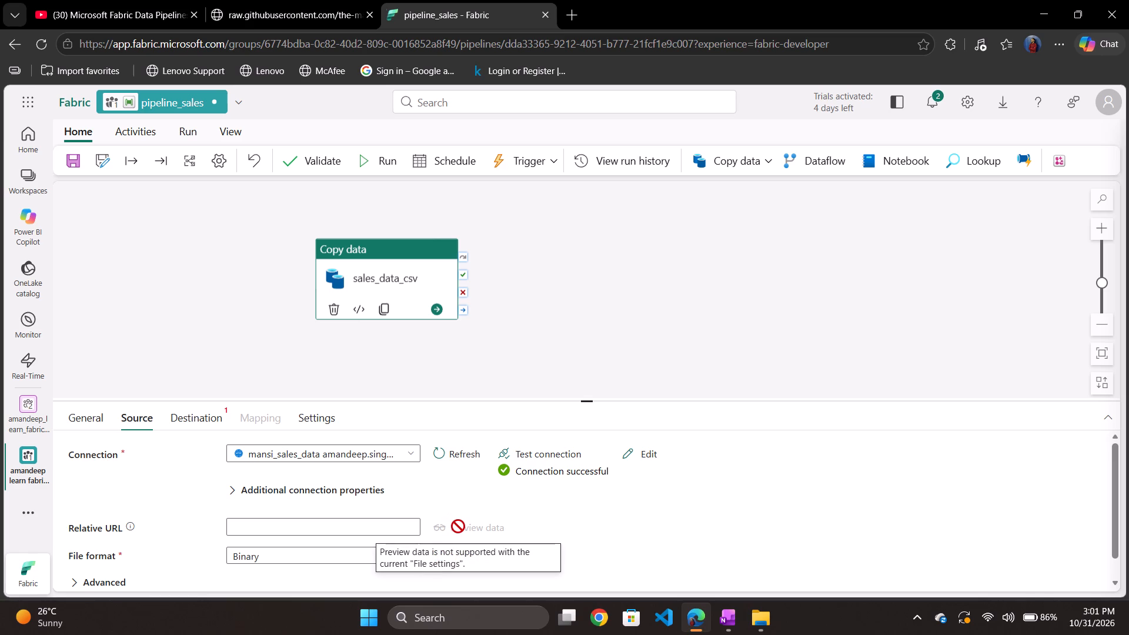
{"action": "left_click", "coordinate": [242, 487]}
{"action": "left_click", "coordinate": [242, 487]}
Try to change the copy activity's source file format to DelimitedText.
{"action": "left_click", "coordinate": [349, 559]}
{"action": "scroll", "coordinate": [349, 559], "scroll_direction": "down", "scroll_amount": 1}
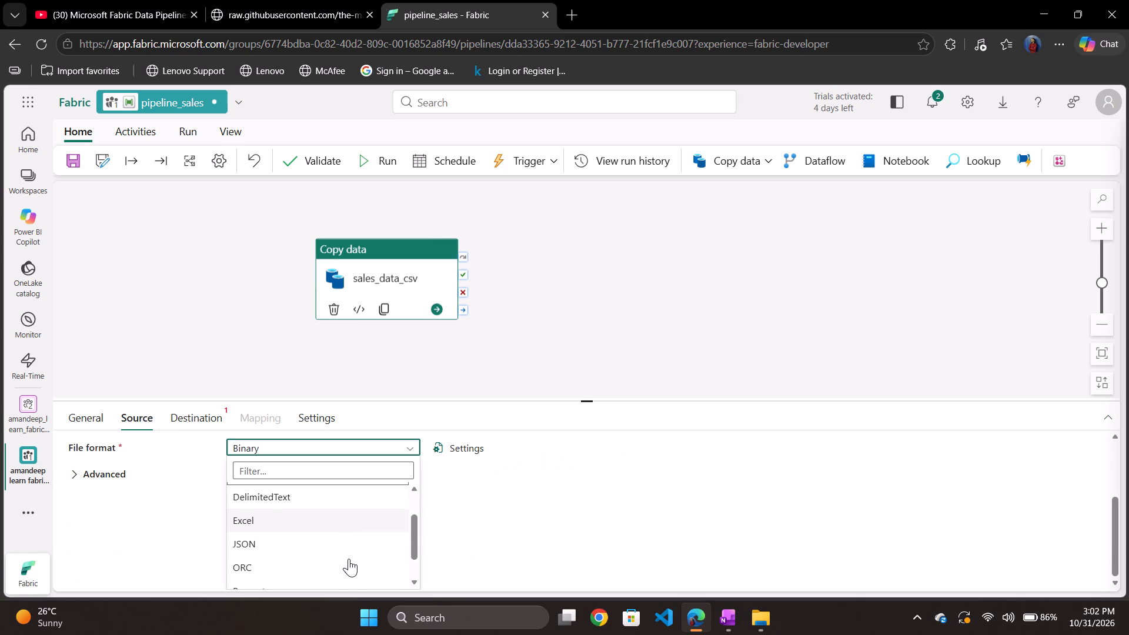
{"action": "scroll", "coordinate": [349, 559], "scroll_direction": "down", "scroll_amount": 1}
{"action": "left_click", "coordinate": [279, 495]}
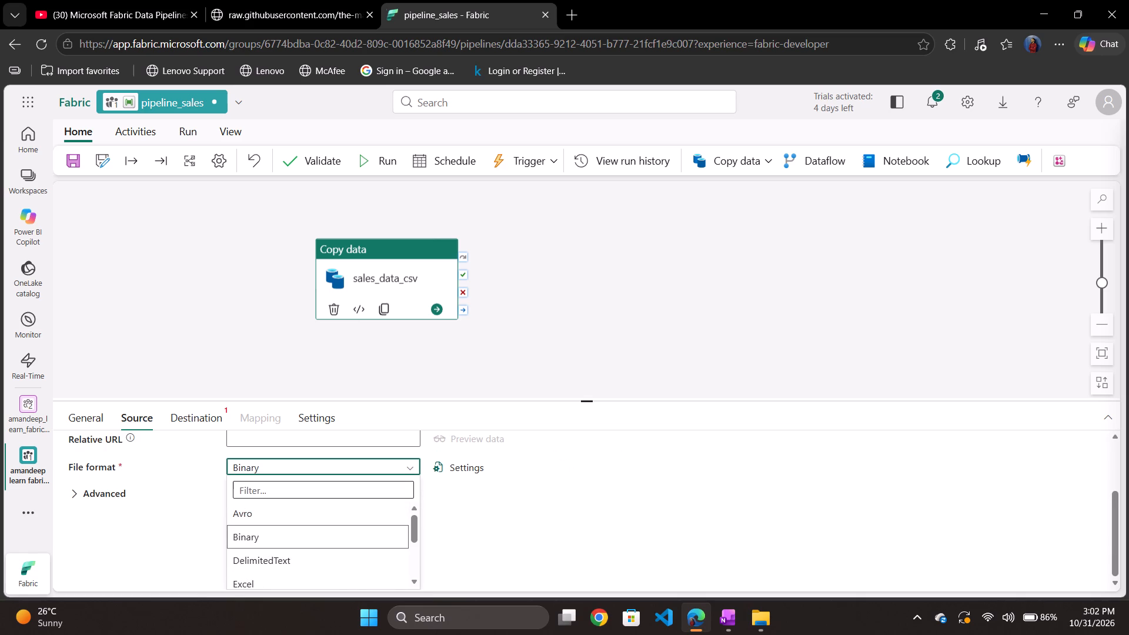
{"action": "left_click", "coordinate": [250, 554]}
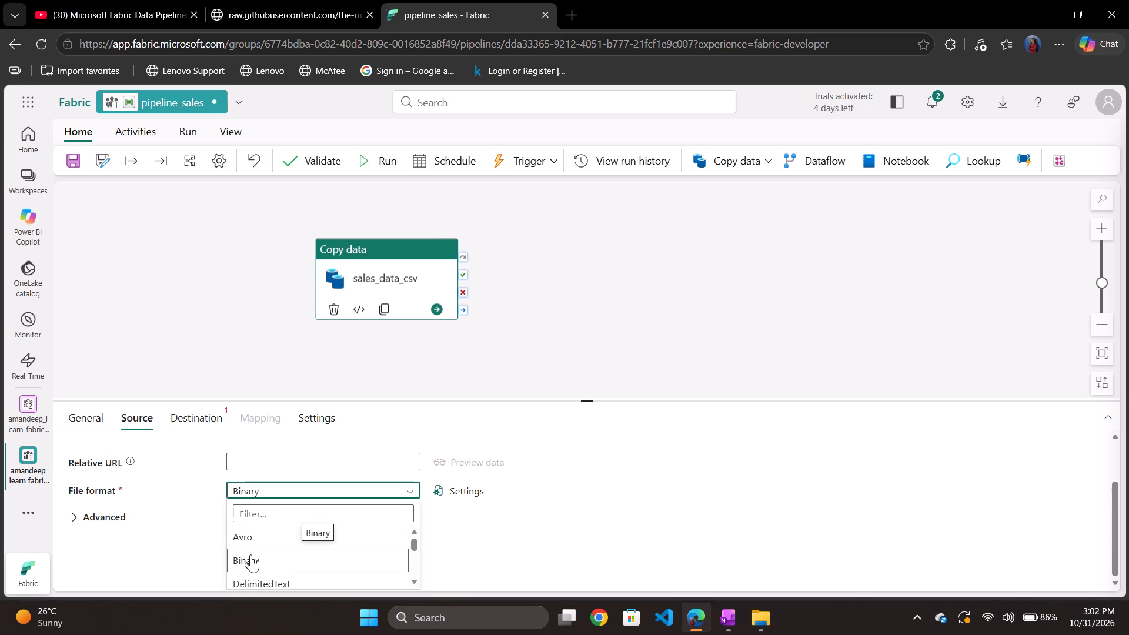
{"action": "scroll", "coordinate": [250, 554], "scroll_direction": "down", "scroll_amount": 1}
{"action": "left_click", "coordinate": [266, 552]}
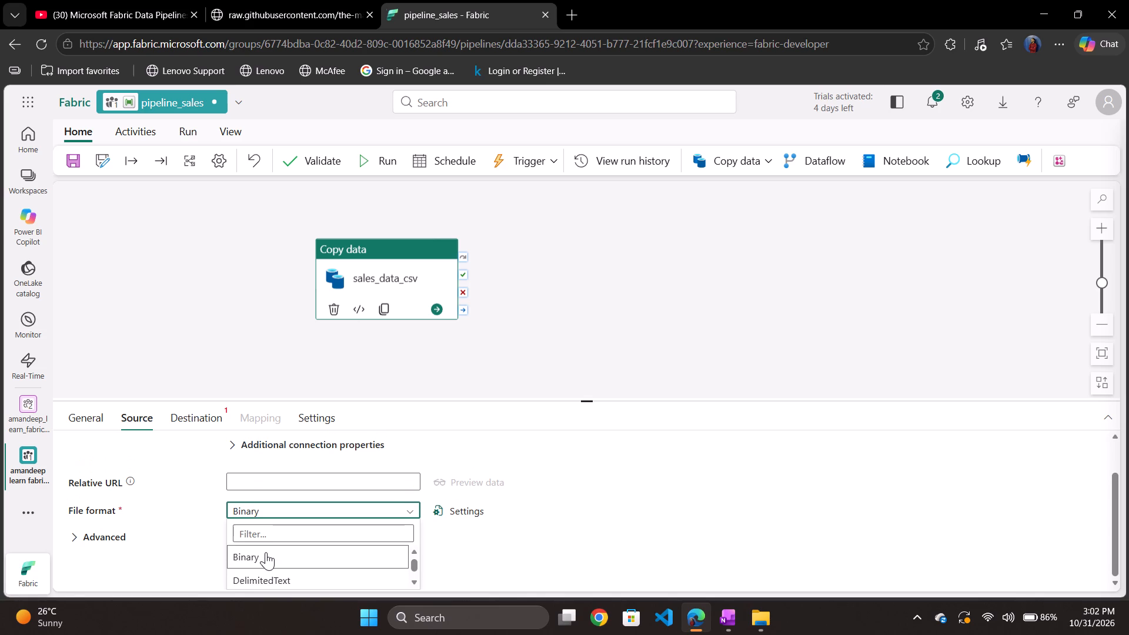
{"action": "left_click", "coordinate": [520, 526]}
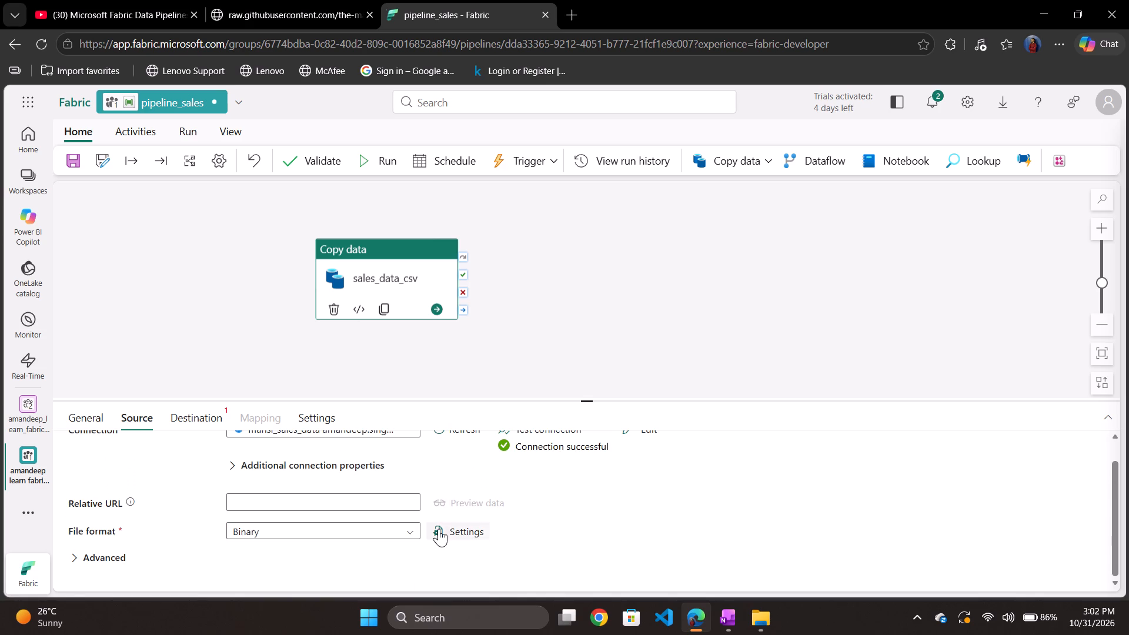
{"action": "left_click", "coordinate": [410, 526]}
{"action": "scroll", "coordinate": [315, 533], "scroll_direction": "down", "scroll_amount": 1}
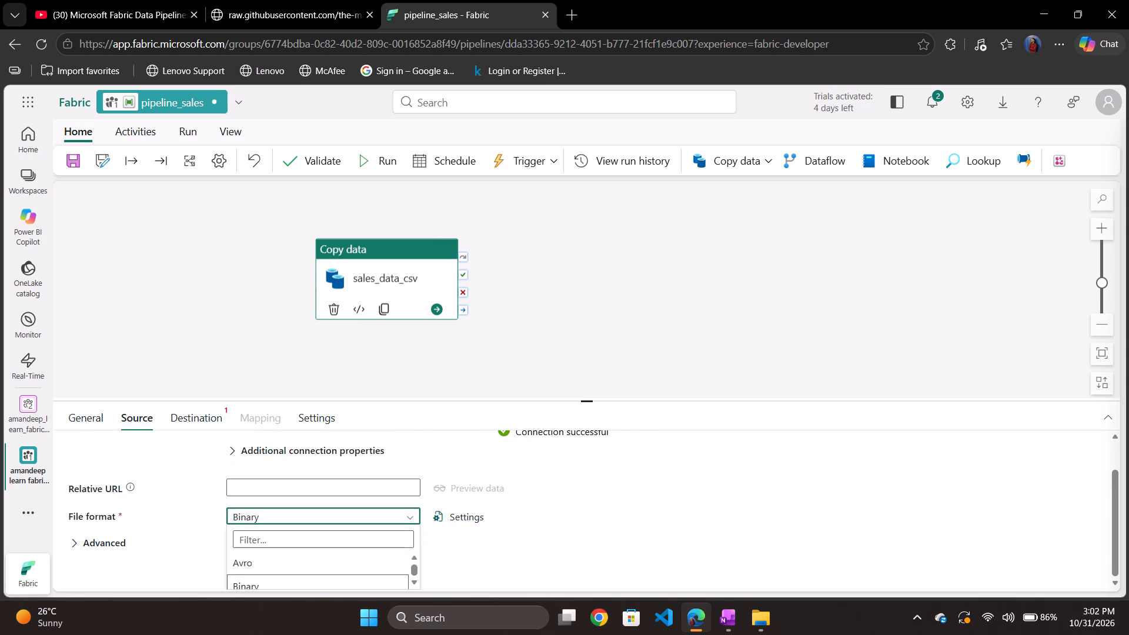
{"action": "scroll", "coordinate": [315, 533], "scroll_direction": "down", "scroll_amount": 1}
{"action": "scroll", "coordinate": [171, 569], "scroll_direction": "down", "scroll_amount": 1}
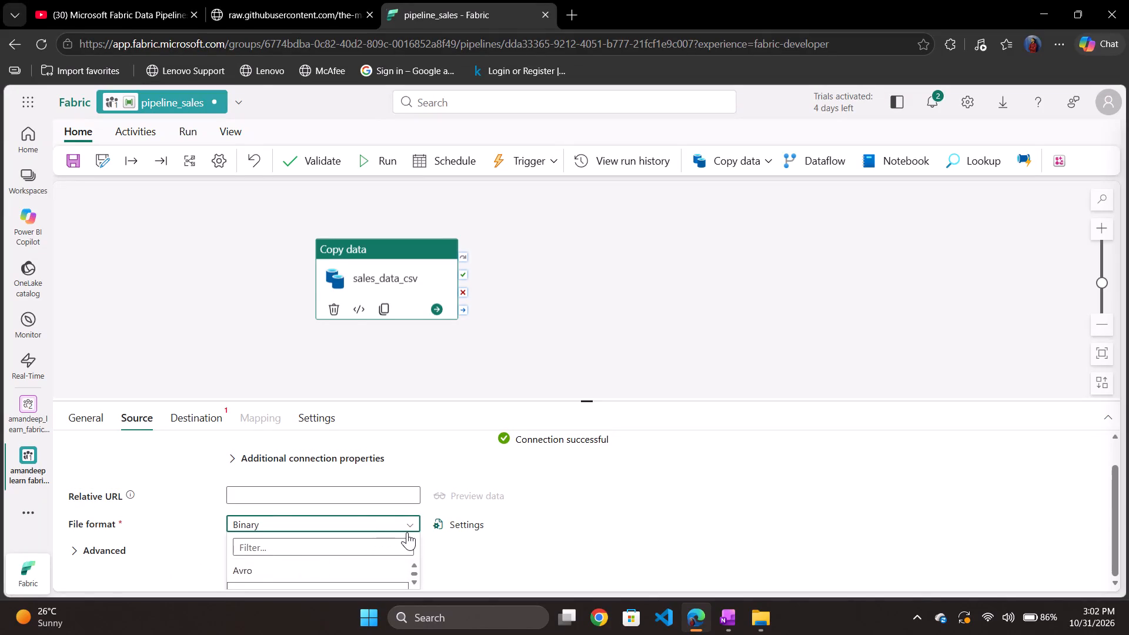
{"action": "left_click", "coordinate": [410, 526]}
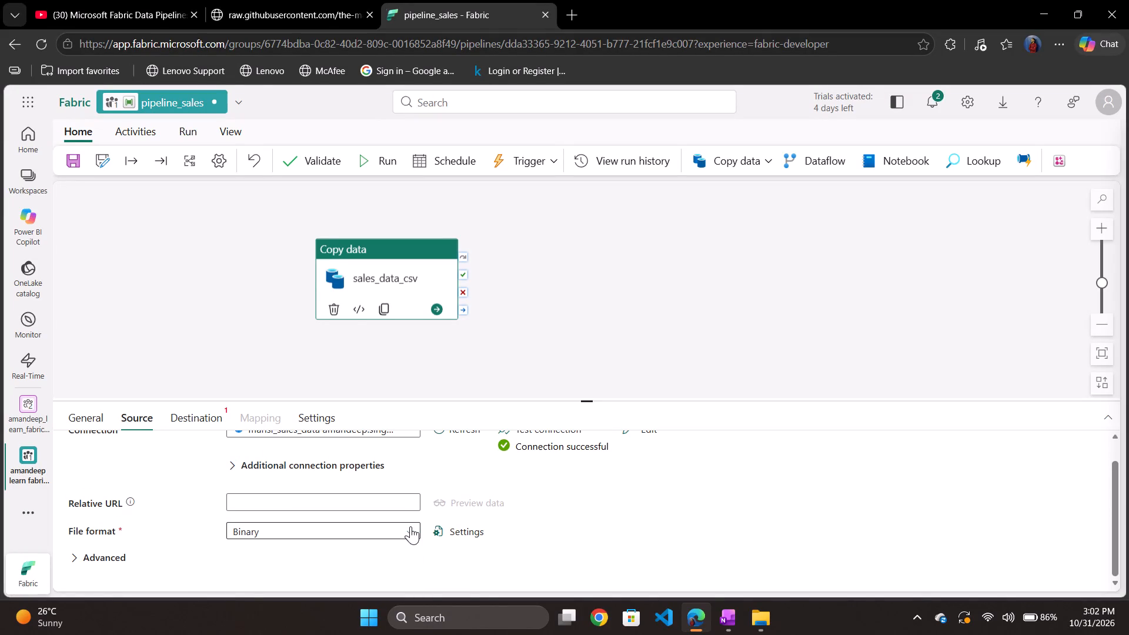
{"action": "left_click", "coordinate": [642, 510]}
Set the source file format of the sales_data_csv copy activity to DelimitedText.
{"action": "scroll", "coordinate": [642, 510], "scroll_direction": "up", "scroll_amount": 3}
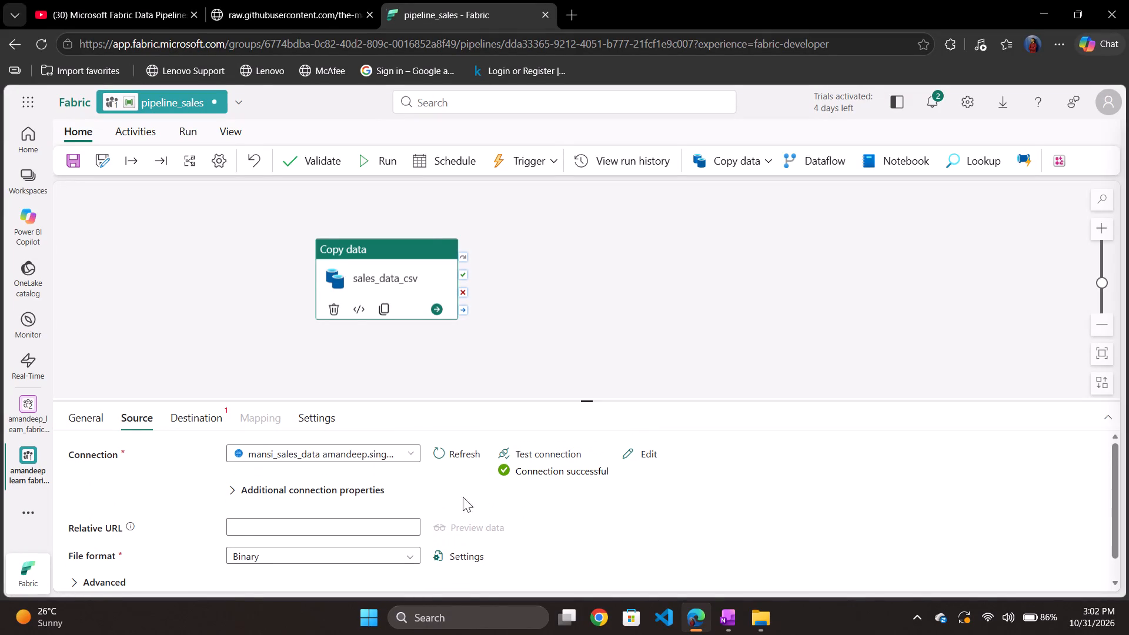
{"action": "left_click", "coordinate": [290, 524]}
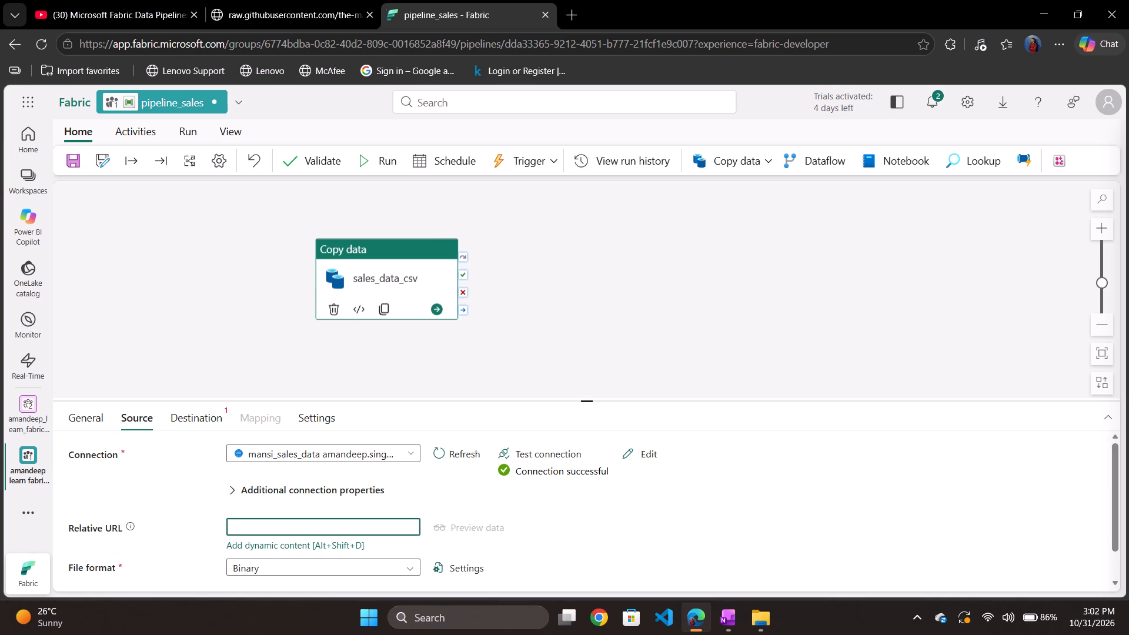
{"action": "scroll", "coordinate": [196, 544], "scroll_direction": "down", "scroll_amount": 1}
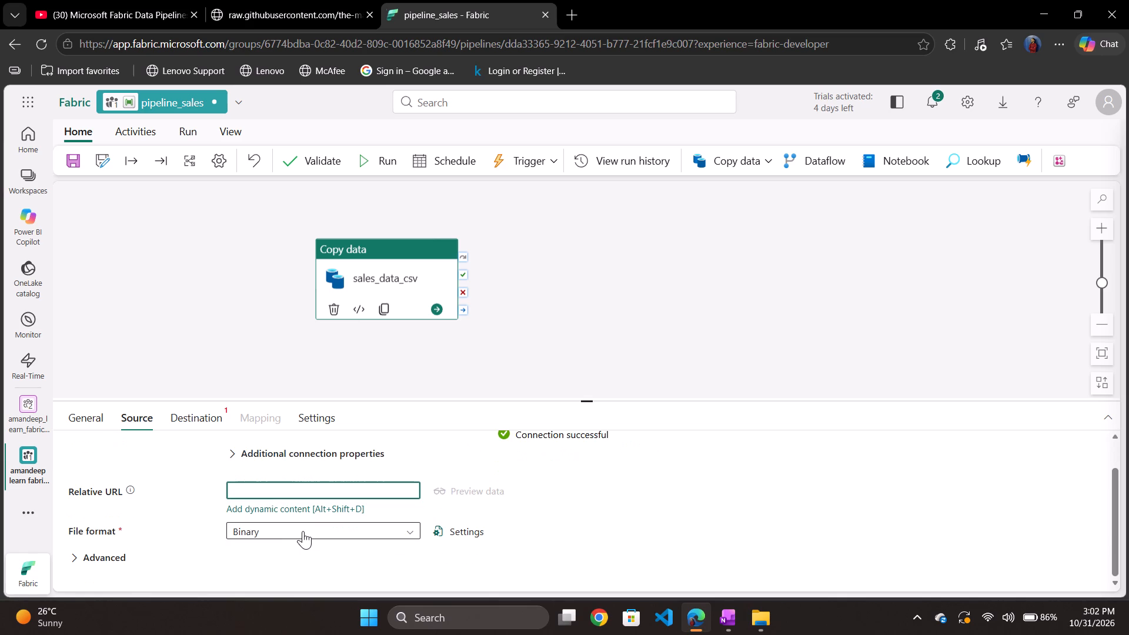
{"action": "left_click", "coordinate": [303, 531]}
{"action": "scroll", "coordinate": [303, 531], "scroll_direction": "down", "scroll_amount": 1}
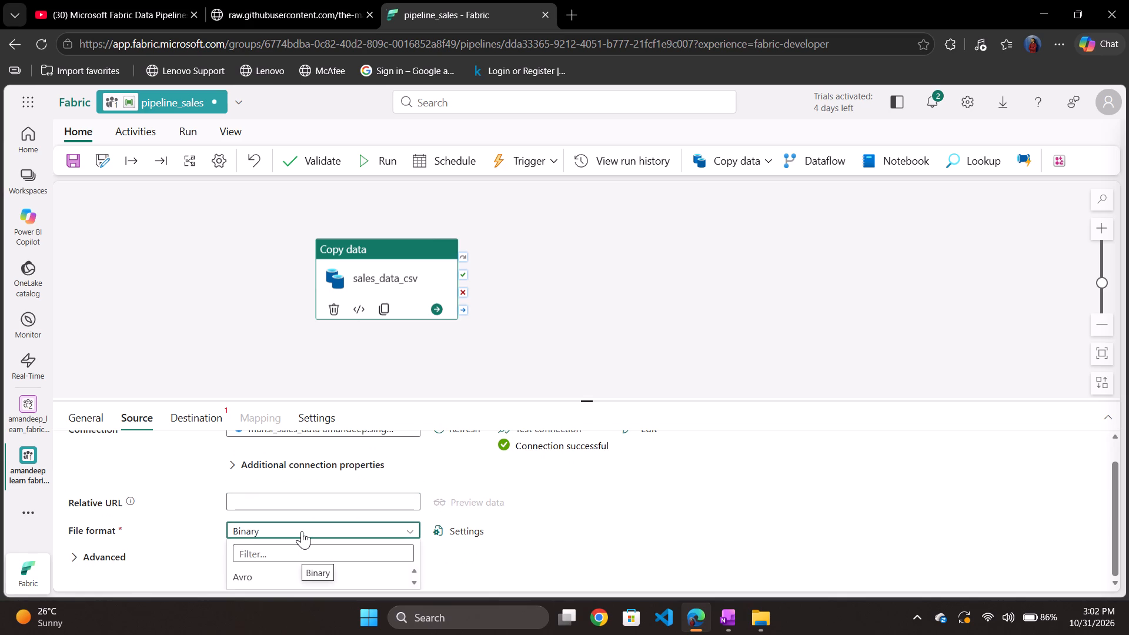
{"action": "scroll", "coordinate": [265, 567], "scroll_direction": "down", "scroll_amount": 2}
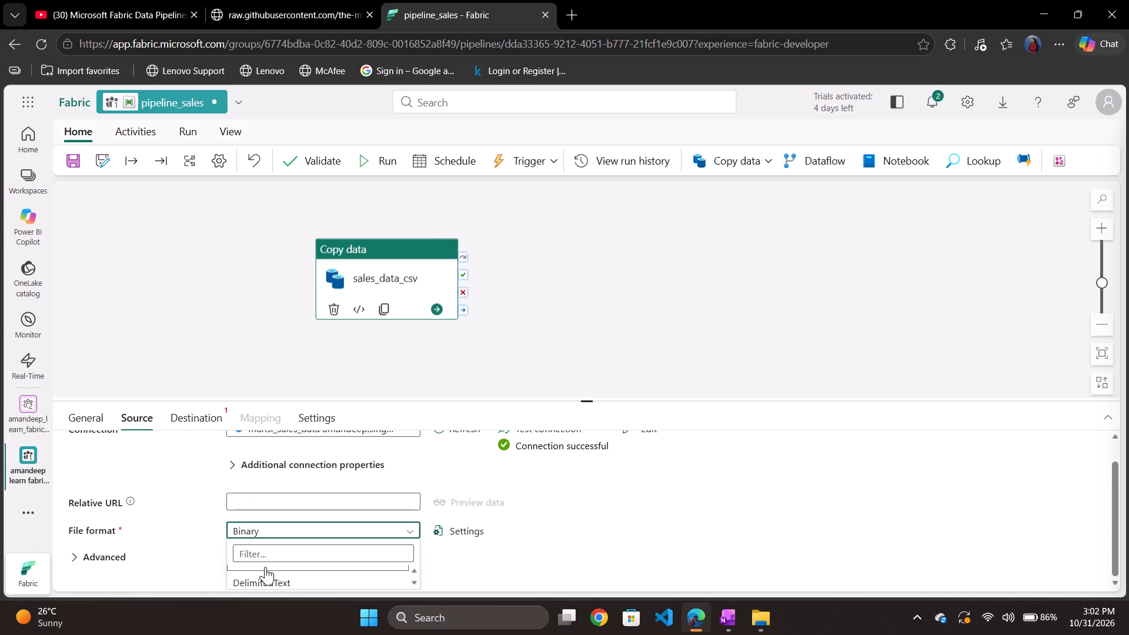
{"action": "scroll", "coordinate": [265, 567], "scroll_direction": "down", "scroll_amount": 1}
{"action": "left_click", "coordinate": [260, 574]}
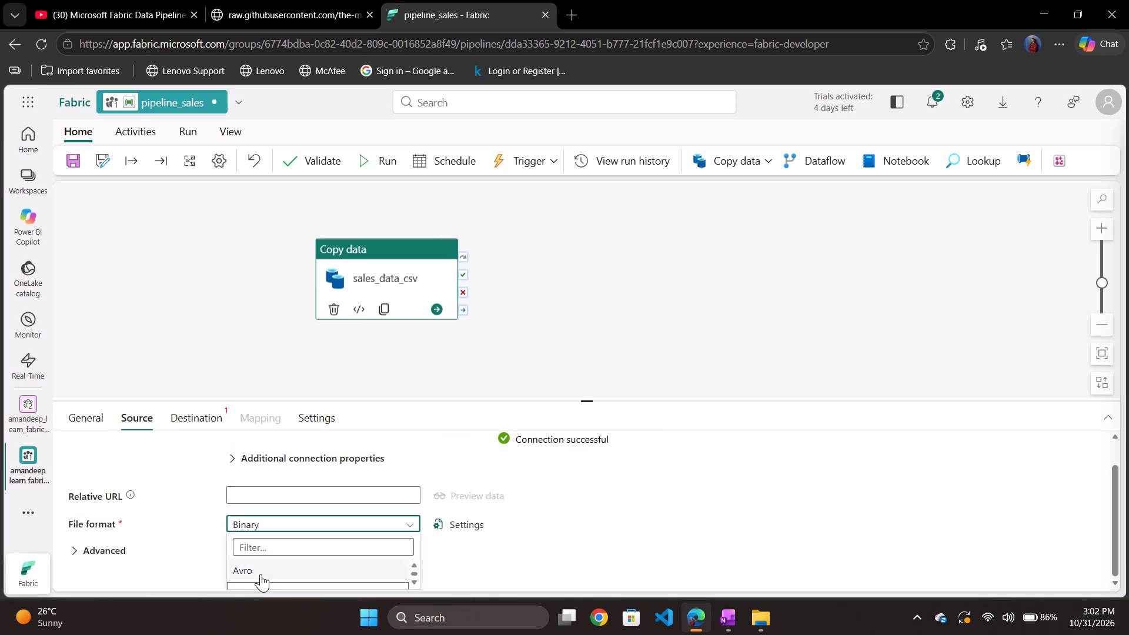
{"action": "left_click", "coordinate": [254, 543]}
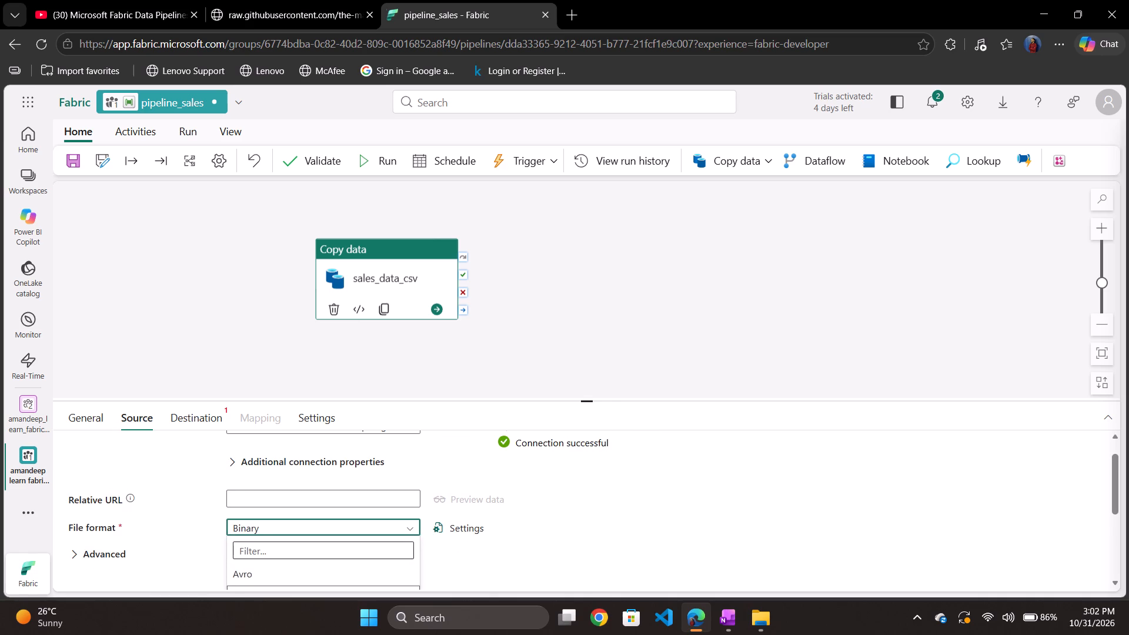
{"action": "left_click", "coordinate": [249, 552]}
{"action": "left_click", "coordinate": [249, 552]}
{"action": "left_click", "coordinate": [249, 552]}
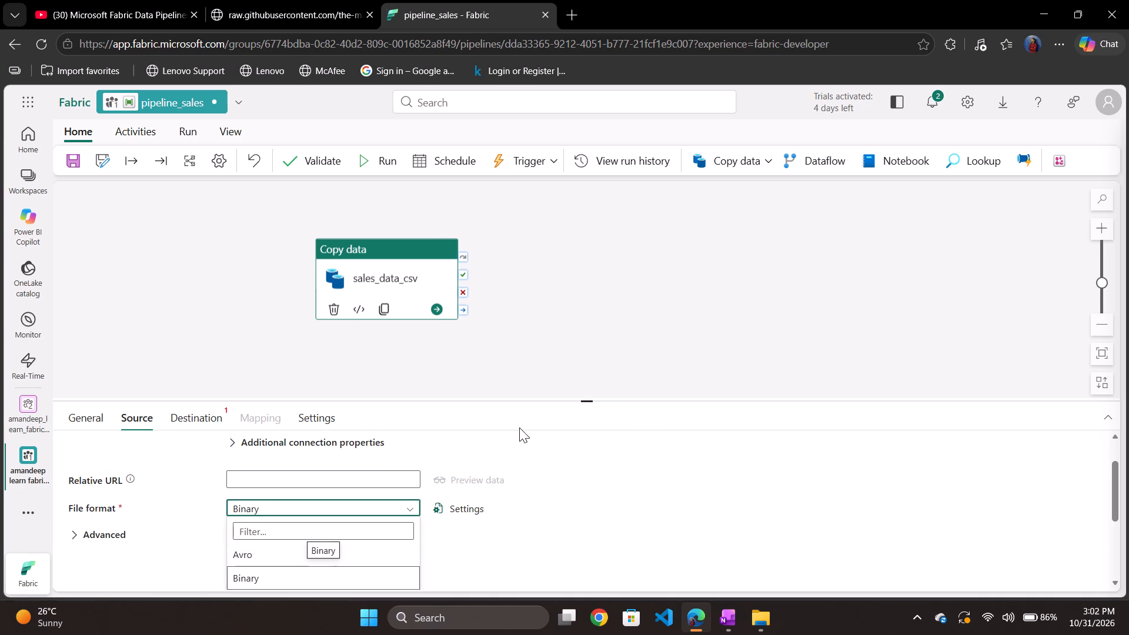
{"action": "key", "text": "ctrl+minus"}
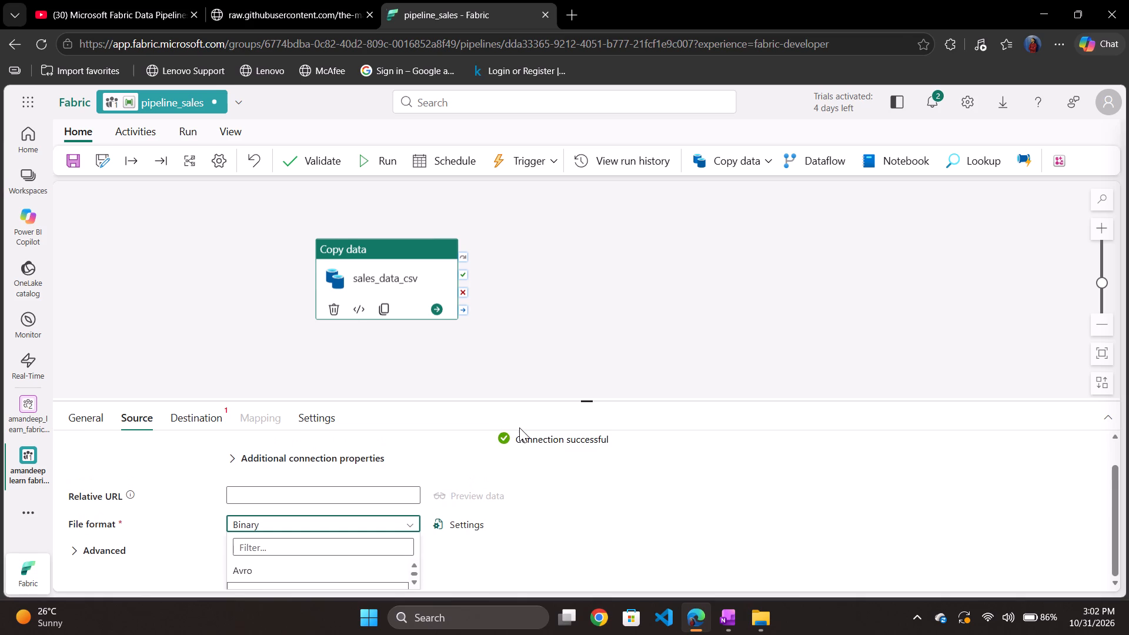
{"action": "key", "text": "ctrl+minus"}
{"action": "key", "text": "ctrl+minus"}
{"action": "key", "text": "ctrl+minus"}
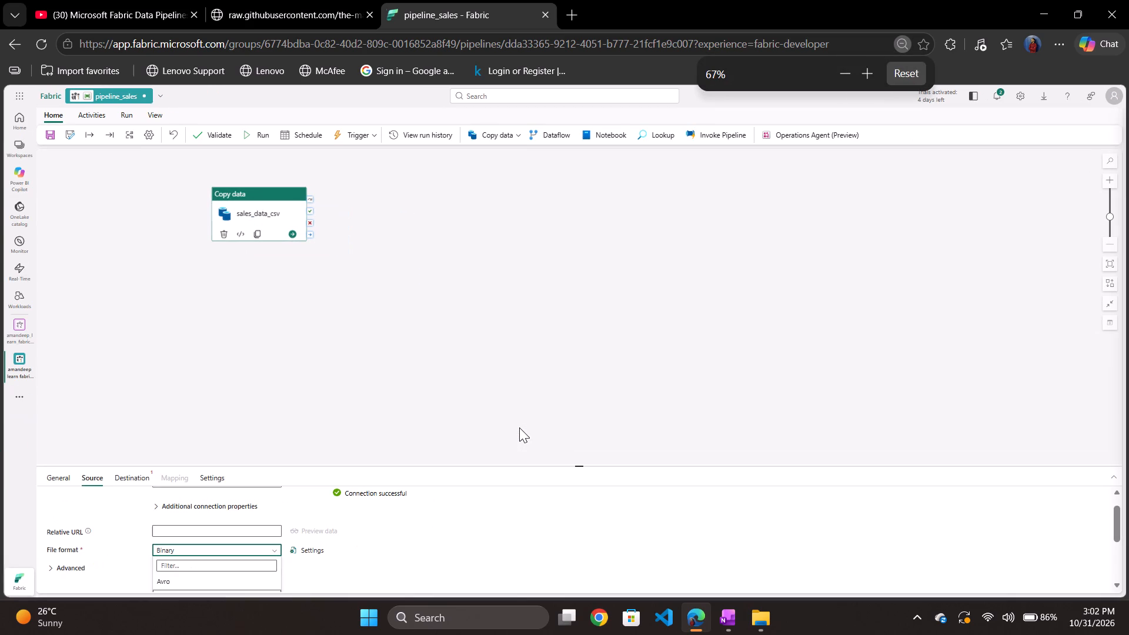
{"action": "scroll", "coordinate": [519, 427], "scroll_direction": "down", "scroll_amount": 3}
{"action": "scroll", "coordinate": [249, 543], "scroll_direction": "down", "scroll_amount": 2}
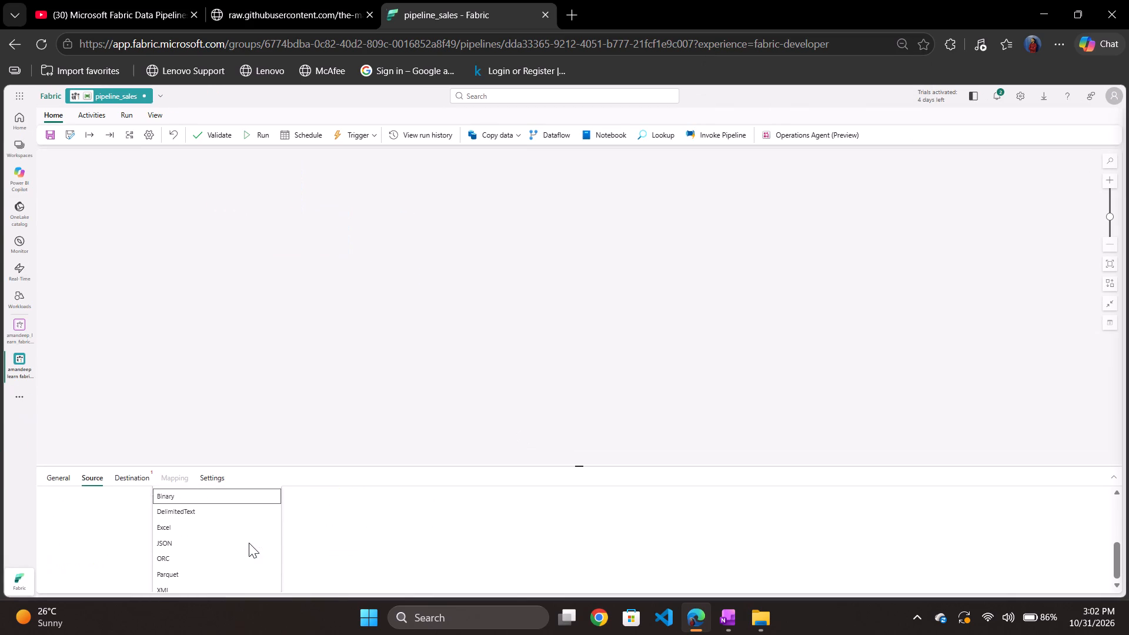
{"action": "left_click", "coordinate": [194, 508]}
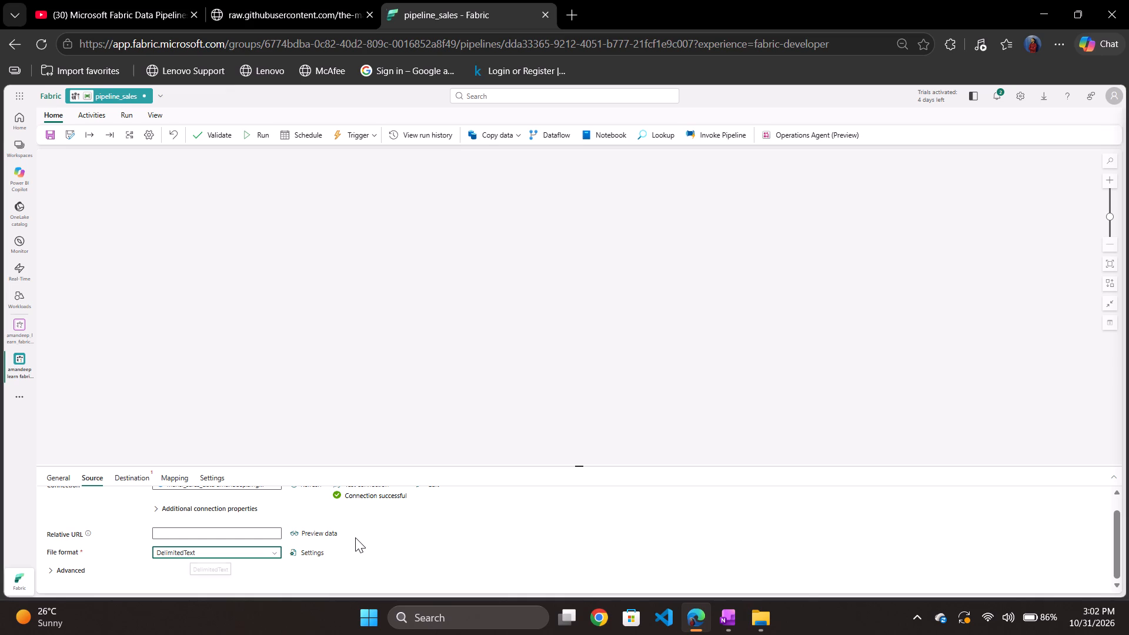
{"action": "scroll", "coordinate": [355, 537], "scroll_direction": "up", "scroll_amount": 1}
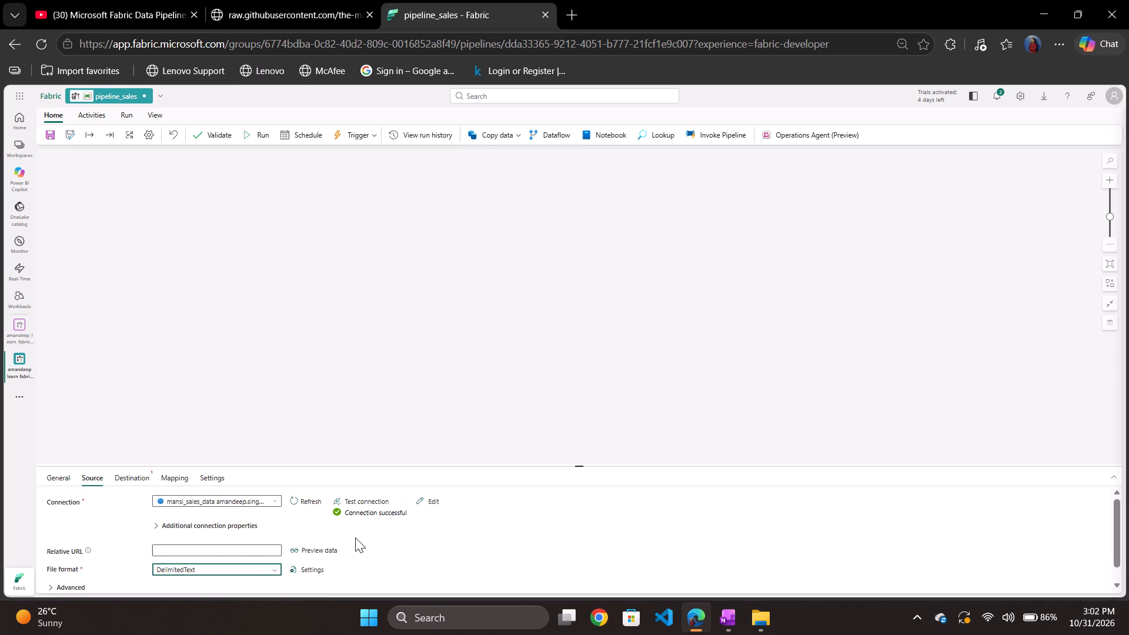
{"action": "key", "text": "ctrl+equal"}
{"action": "key", "text": "ctrl+equal"}
{"action": "scroll", "coordinate": [355, 537], "scroll_direction": "down", "scroll_amount": 1}
{"action": "scroll", "coordinate": [355, 537], "scroll_direction": "up", "scroll_amount": 2}
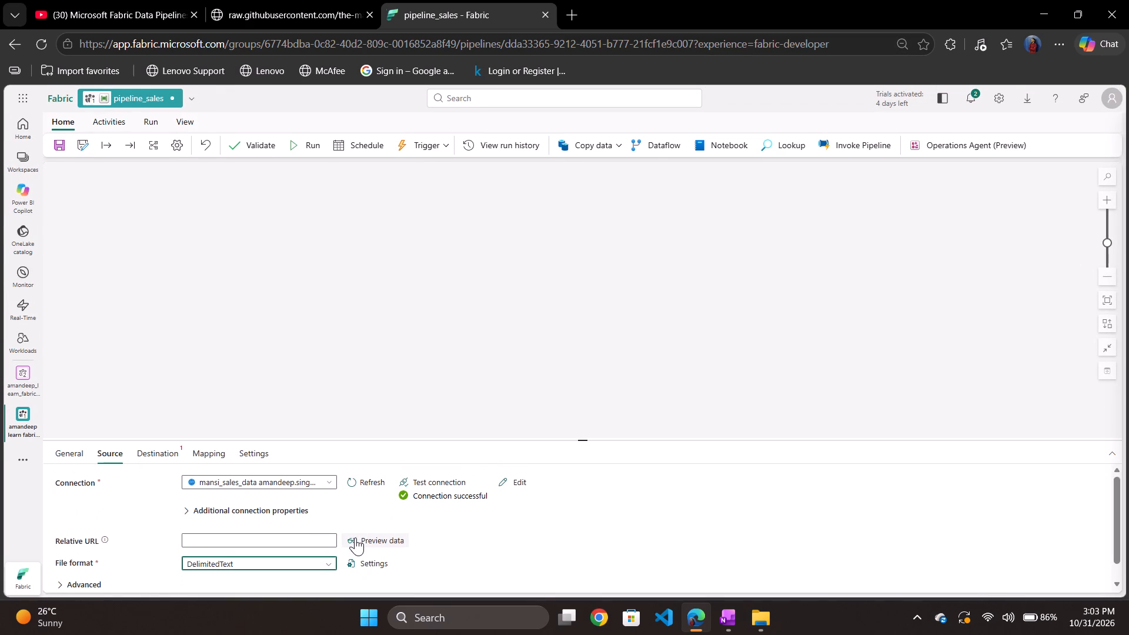
Expand the copy activity's advanced source settings and examine the request, timeout, connection and additional column options.
{"action": "scroll", "coordinate": [355, 537], "scroll_direction": "down", "scroll_amount": 1}
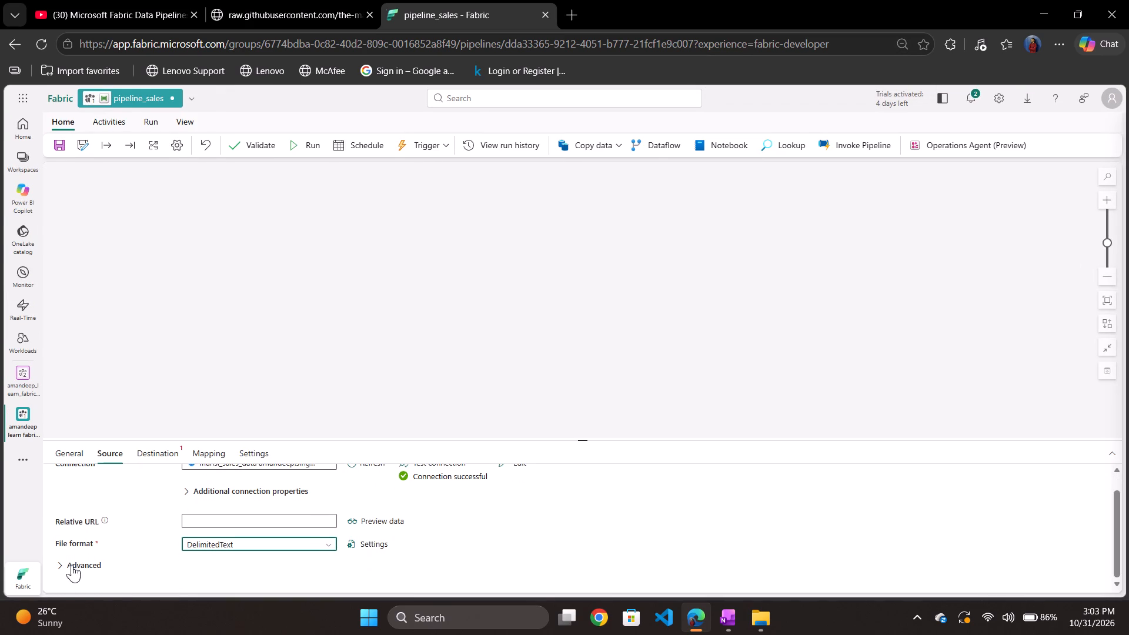
{"action": "left_click", "coordinate": [71, 564]}
{"action": "scroll", "coordinate": [71, 564], "scroll_direction": "down", "scroll_amount": 1}
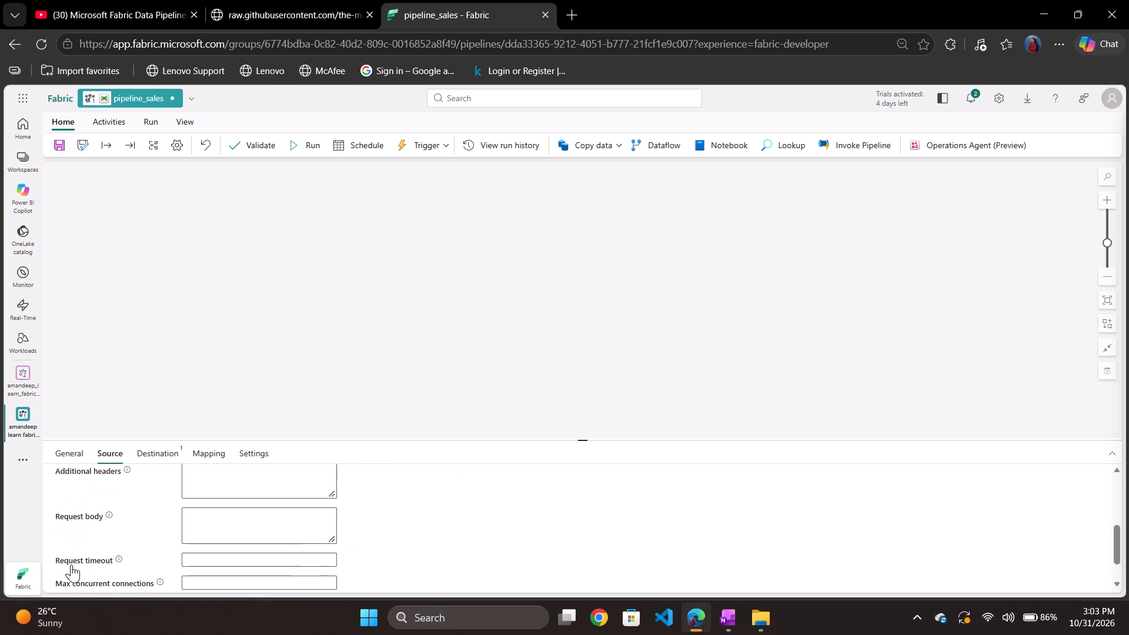
{"action": "scroll", "coordinate": [71, 564], "scroll_direction": "down", "scroll_amount": 2}
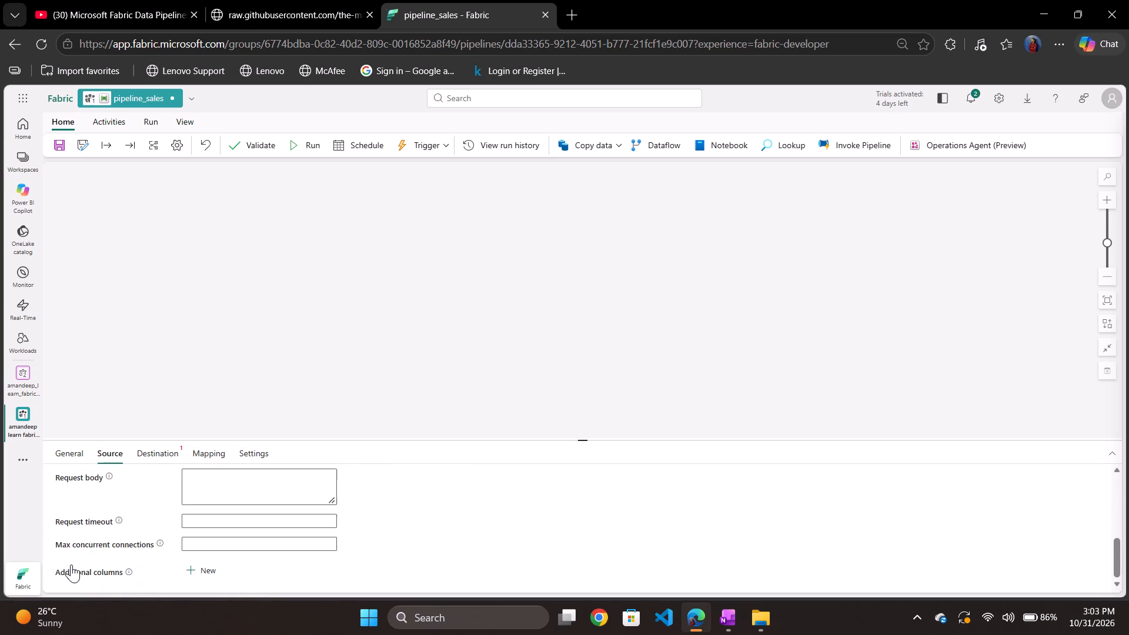
{"action": "scroll", "coordinate": [71, 564], "scroll_direction": "down", "scroll_amount": 1}
{"action": "scroll", "coordinate": [71, 564], "scroll_direction": "up", "scroll_amount": 1}
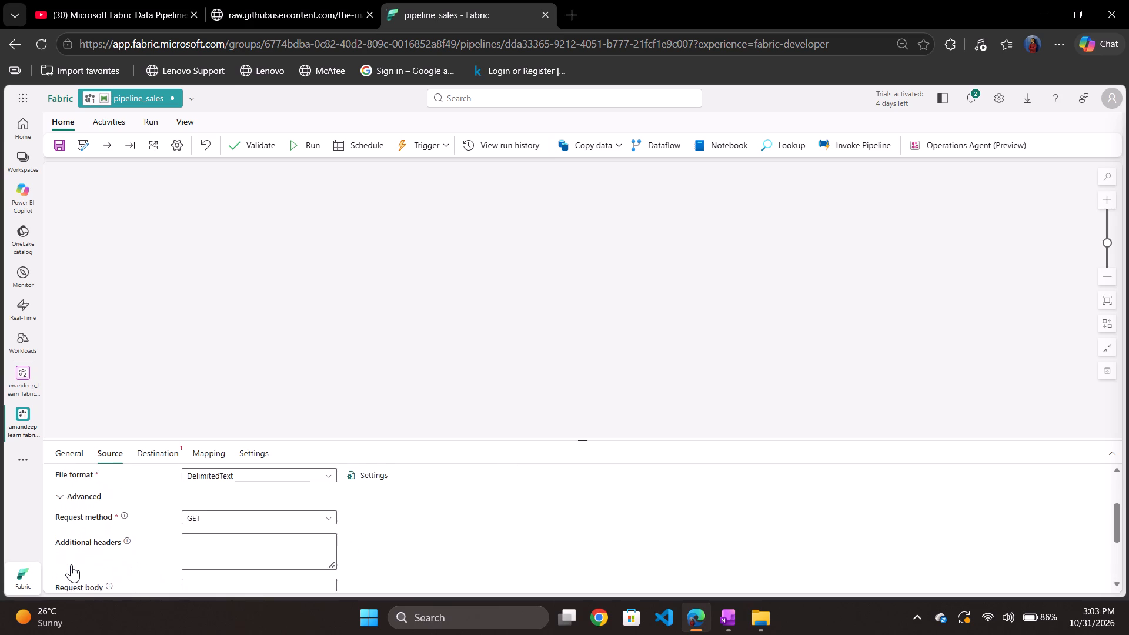
{"action": "scroll", "coordinate": [71, 564], "scroll_direction": "up", "scroll_amount": 2}
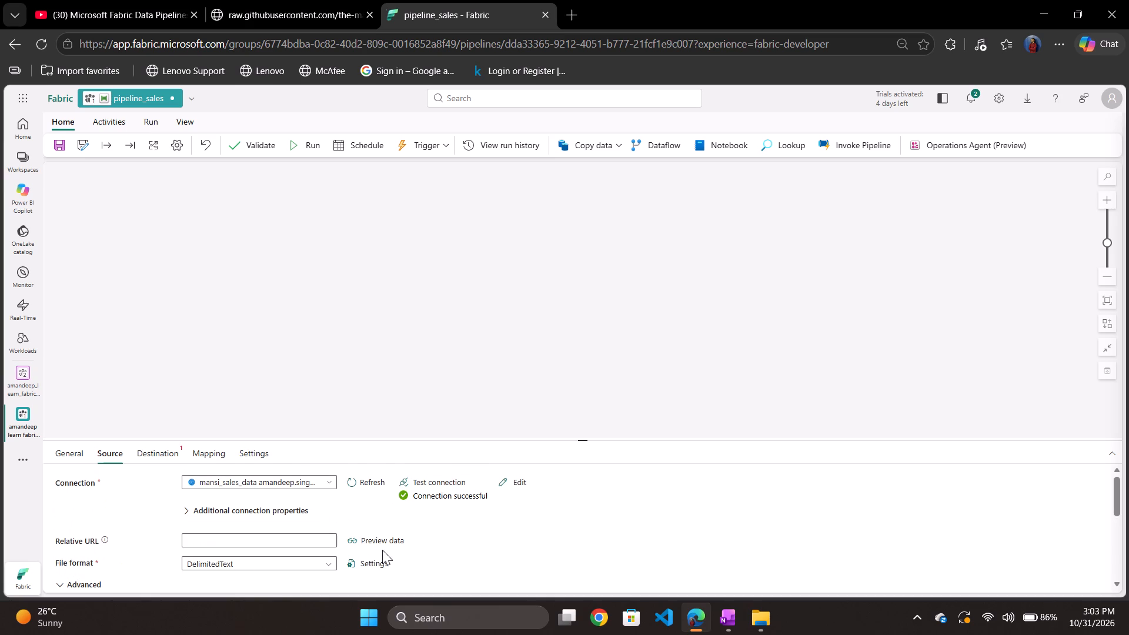
Preview the source data read through the mansi_sales_data connection, and close the preview.
{"action": "left_click", "coordinate": [367, 537]}
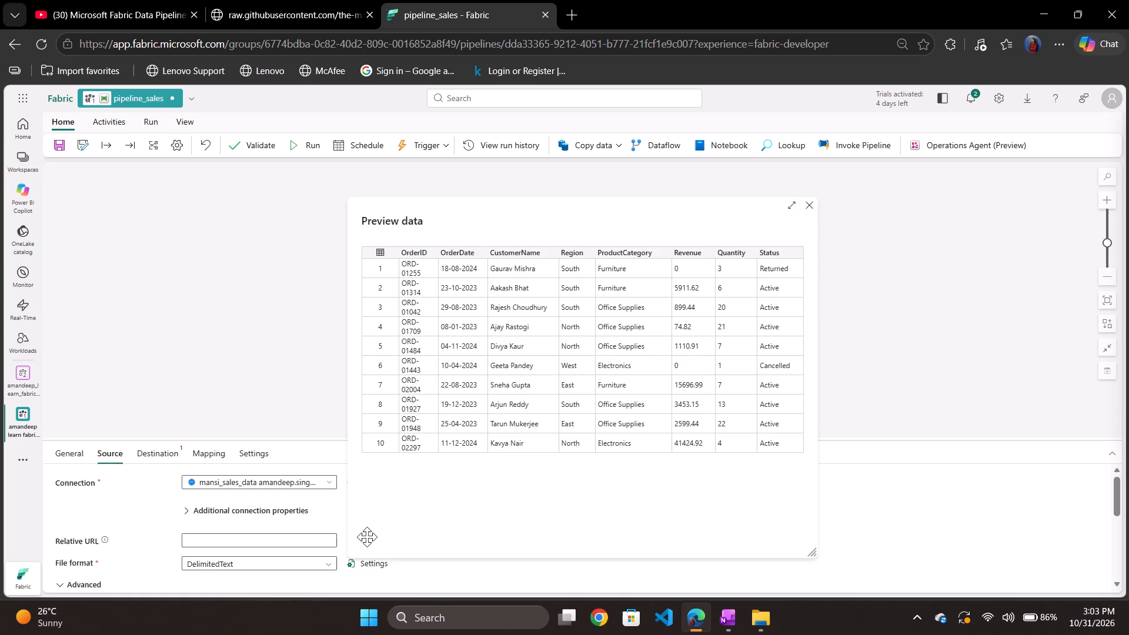
{"action": "left_click", "coordinate": [806, 208]}
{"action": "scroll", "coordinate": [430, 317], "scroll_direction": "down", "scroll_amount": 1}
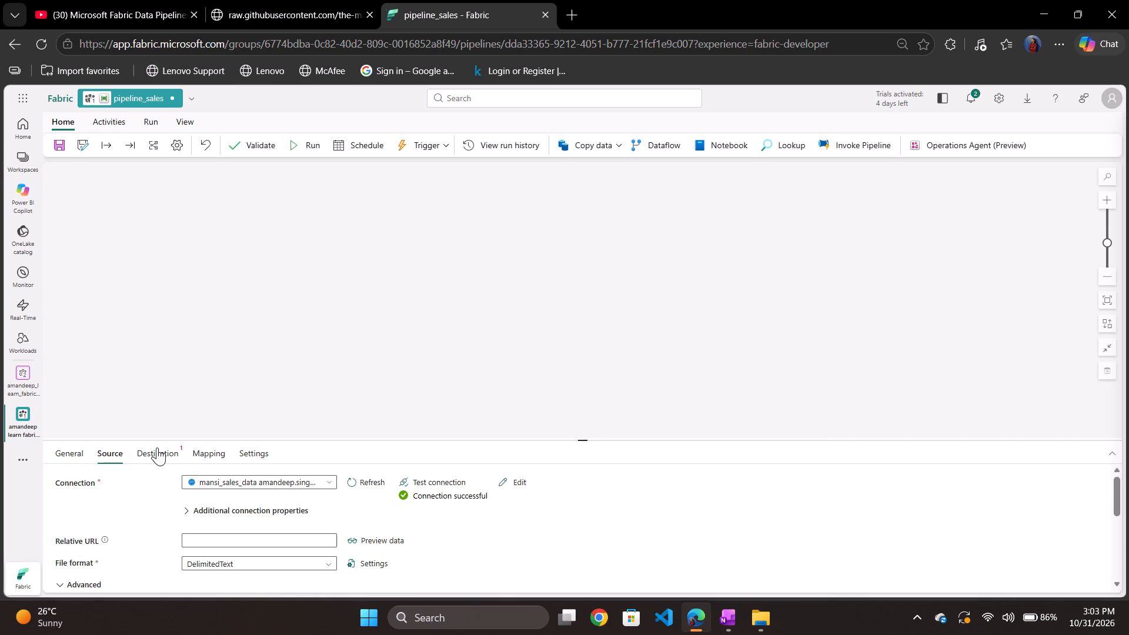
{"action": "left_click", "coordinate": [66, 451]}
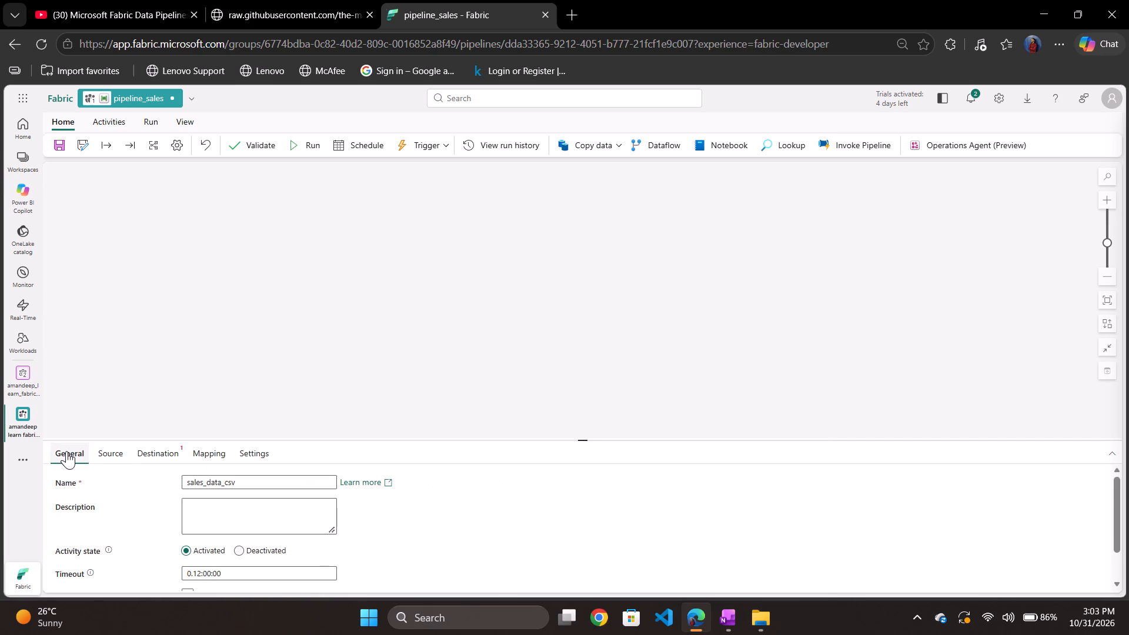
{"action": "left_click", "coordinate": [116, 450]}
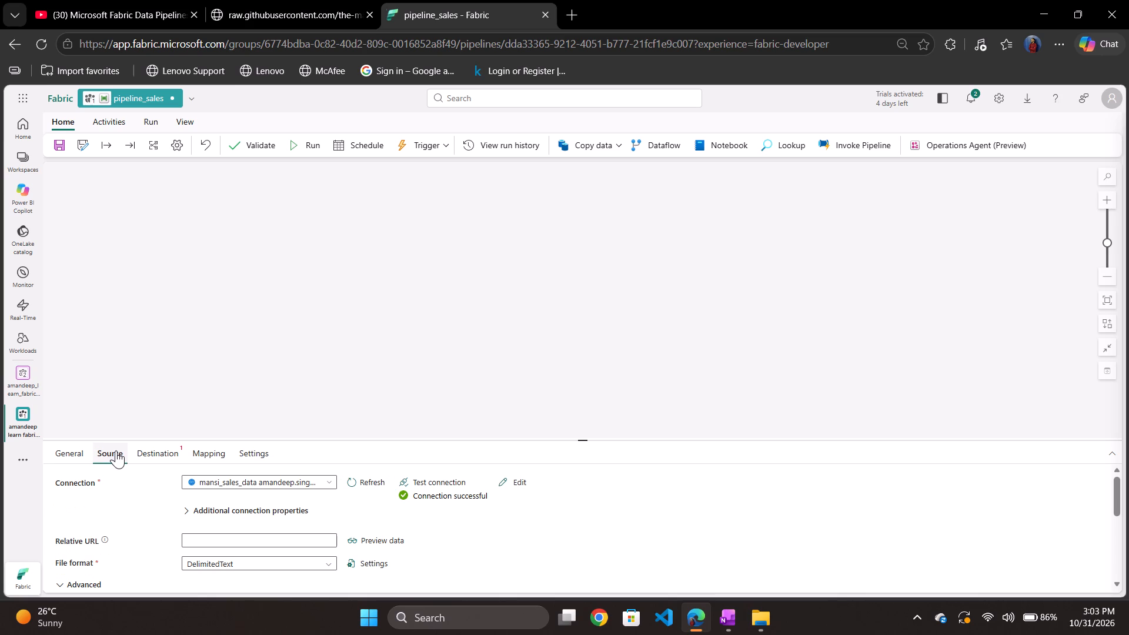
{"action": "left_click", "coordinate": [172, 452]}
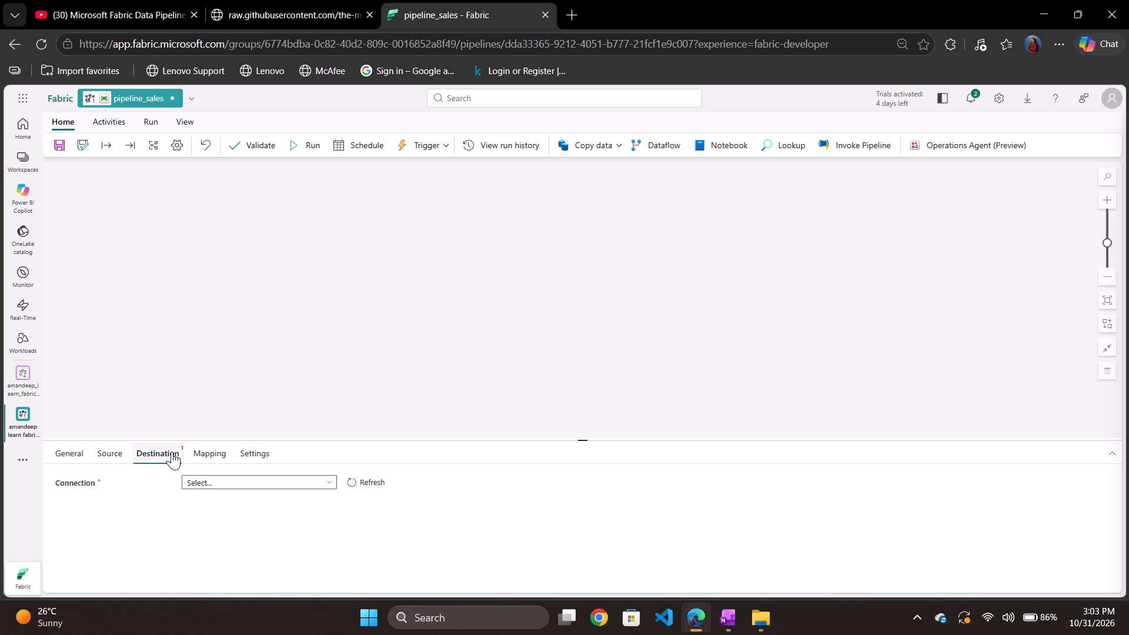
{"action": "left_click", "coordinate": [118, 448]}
Browse all available connections for the copy activity's destination.
{"action": "left_click", "coordinate": [138, 447]}
{"action": "left_click", "coordinate": [243, 482]}
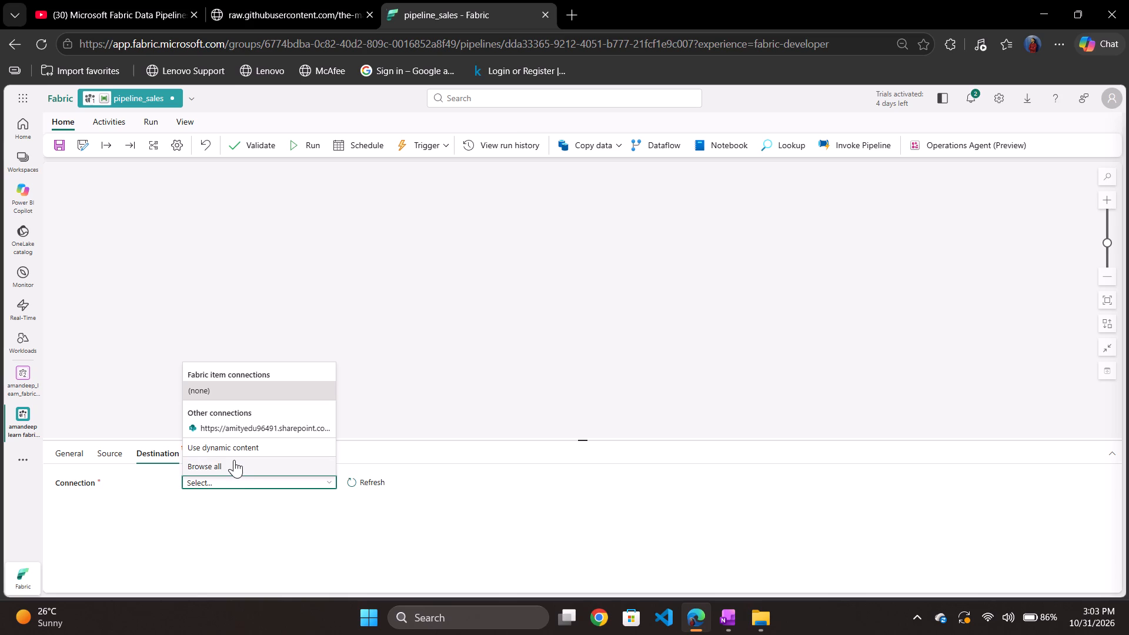
{"action": "left_click", "coordinate": [234, 460]}
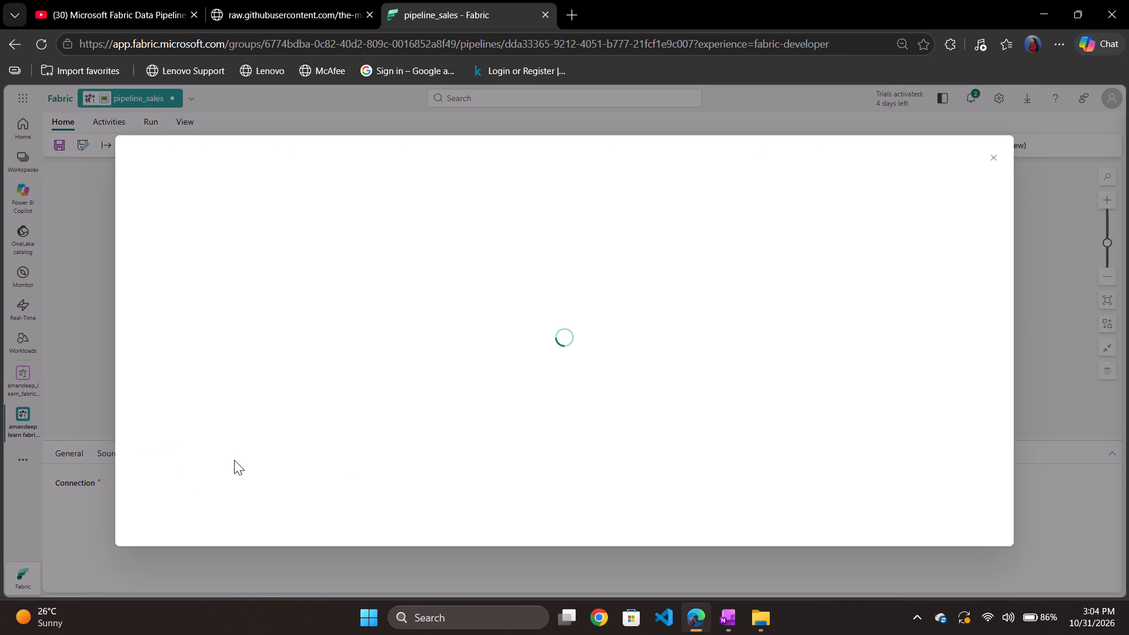
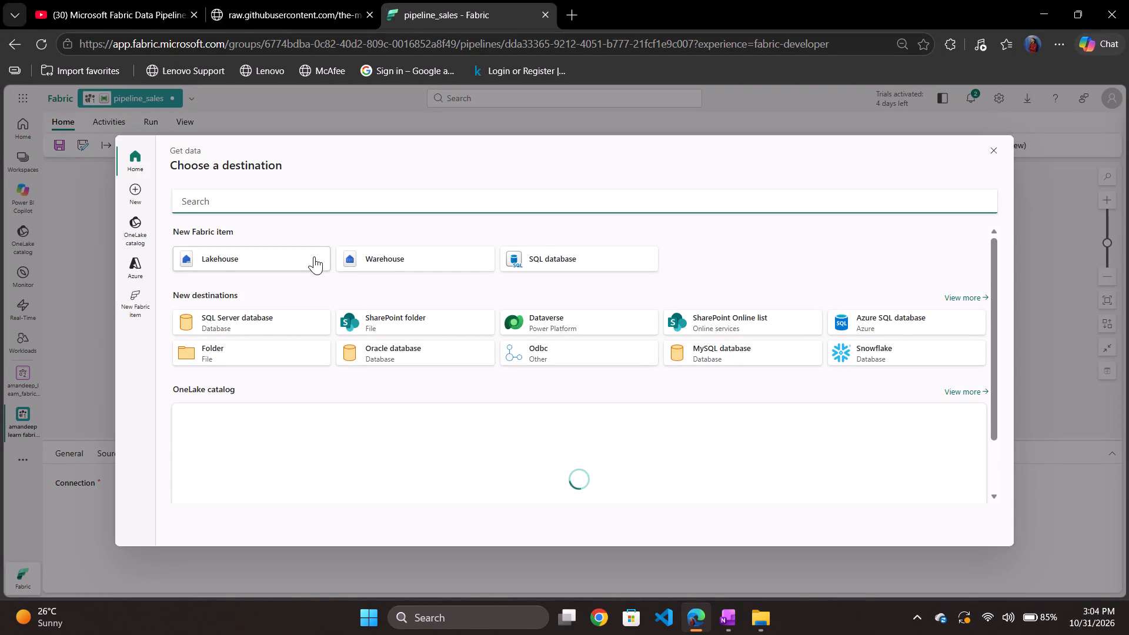
Choose the existing lh_sales lakehouse from the OneLake catalog as the copy activity's destination.
{"action": "scroll", "coordinate": [313, 467], "scroll_direction": "down", "scroll_amount": 1}
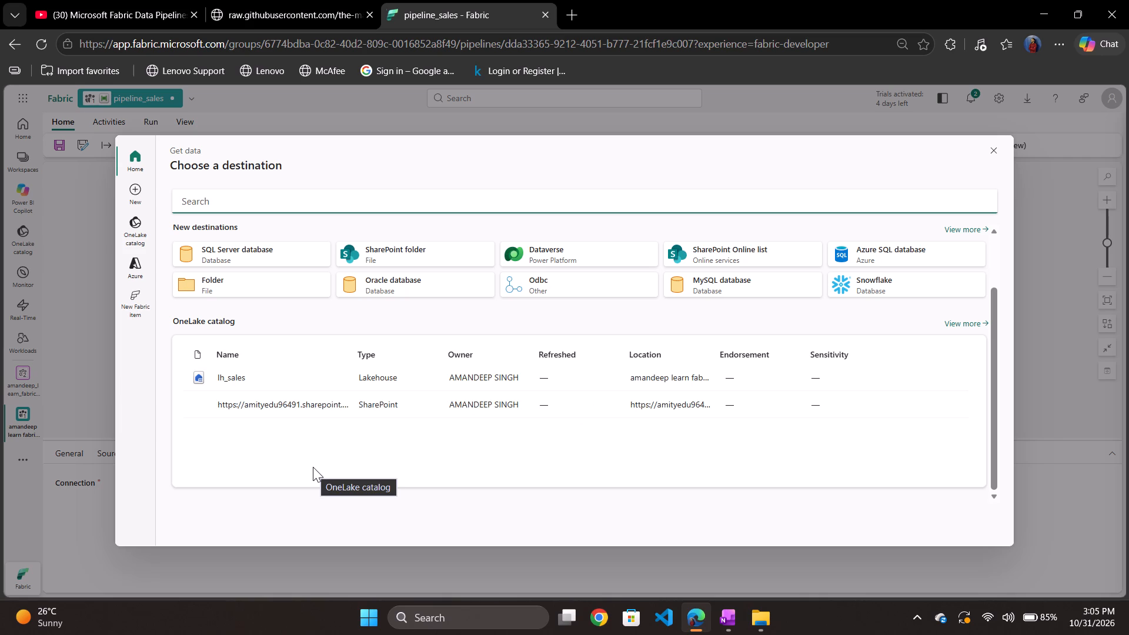
{"action": "left_click", "coordinate": [253, 371]}
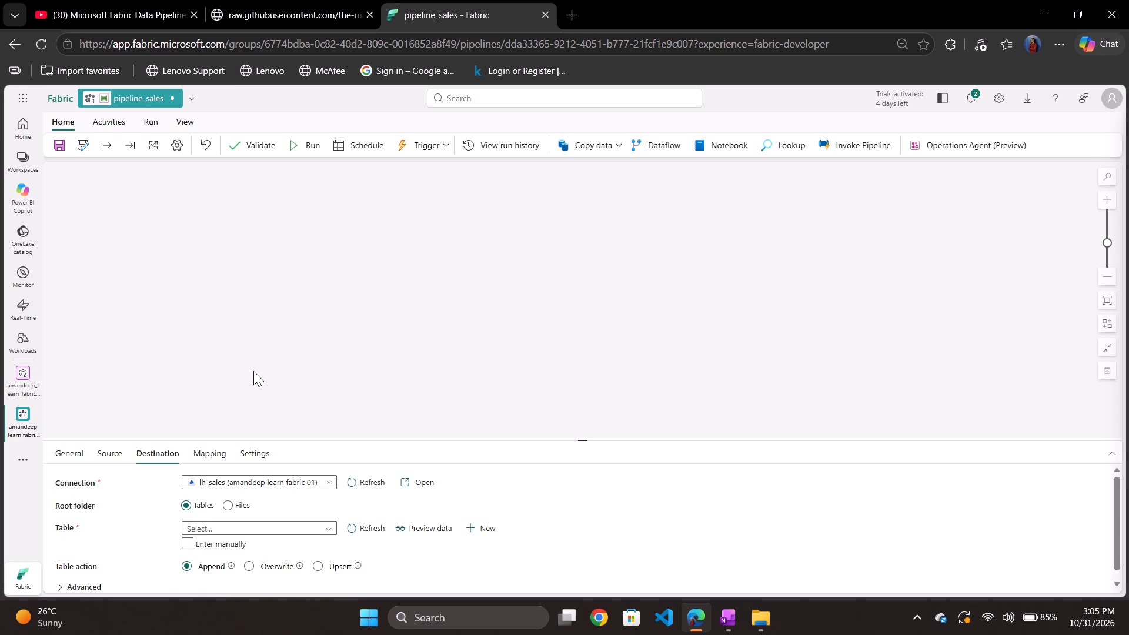
Set the destination's root folder to Files, with directory Raw and file name sales_data.csv.
{"action": "left_click", "coordinate": [229, 509]}
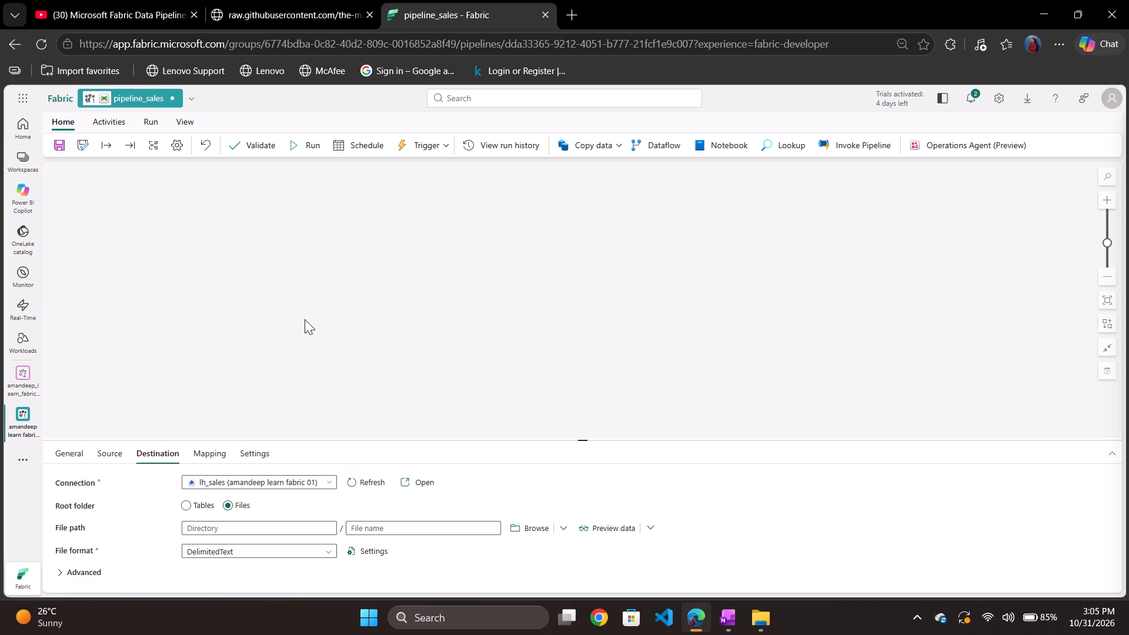
{"action": "left_click", "coordinate": [253, 525]}
{"action": "type", "text": "Raw"}
{"action": "key", "text": "Tab"}
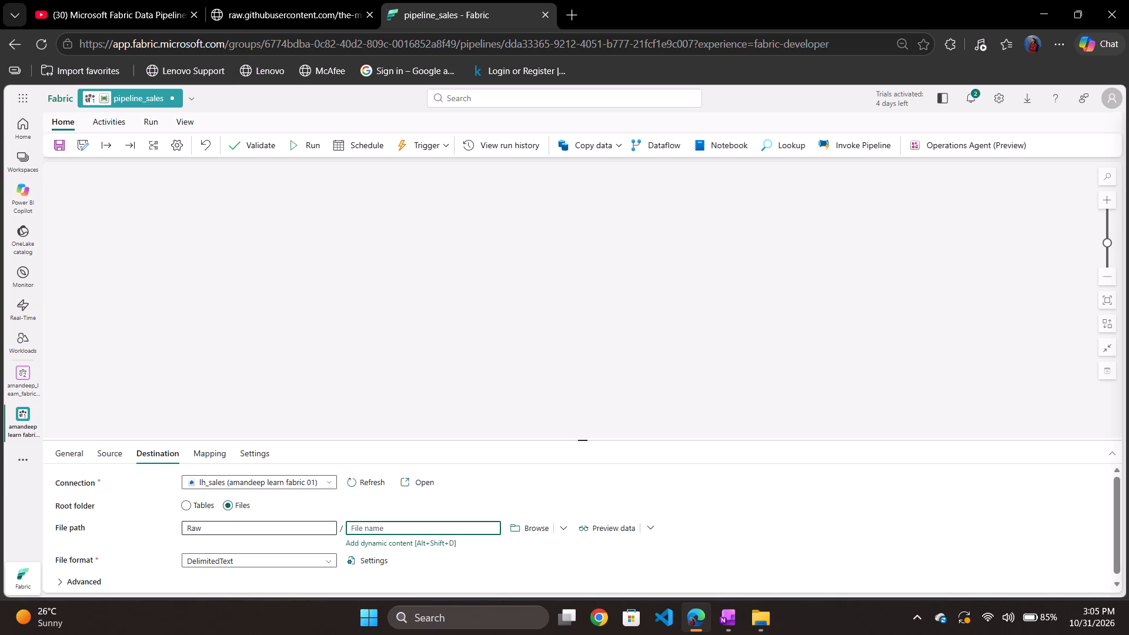
{"action": "type", "text": "sales"}
{"action": "key", "text": "shift+underscore"}
{"action": "type", "text": "data"}
{"action": "type", "text": ".csv"}
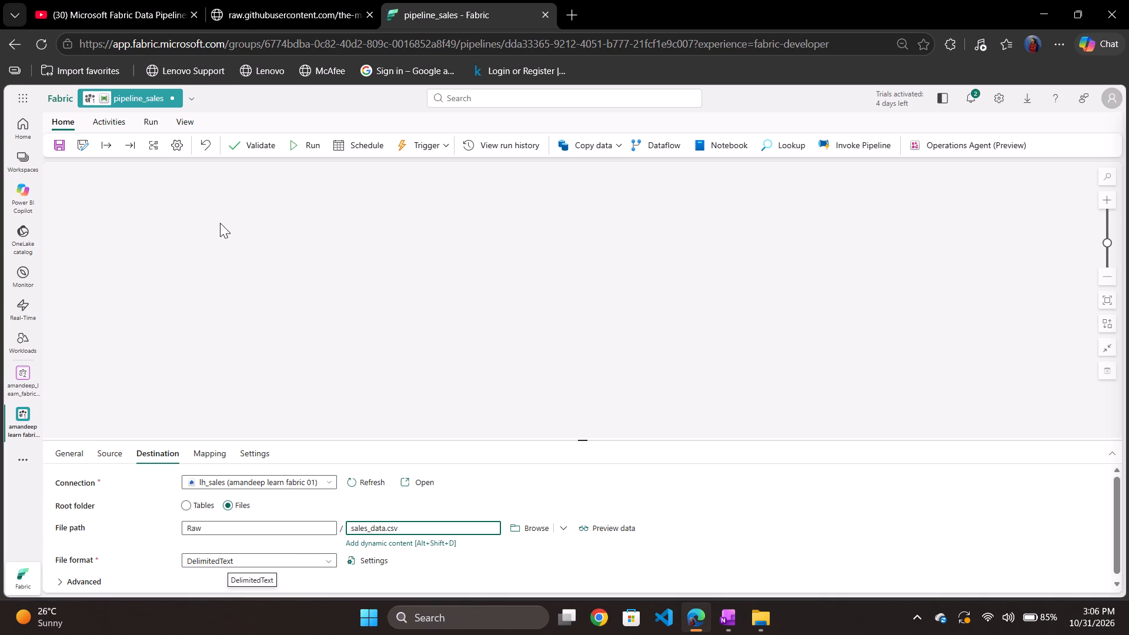
Save and run the pipeline_sales pipeline.
{"action": "left_click", "coordinate": [292, 143]}
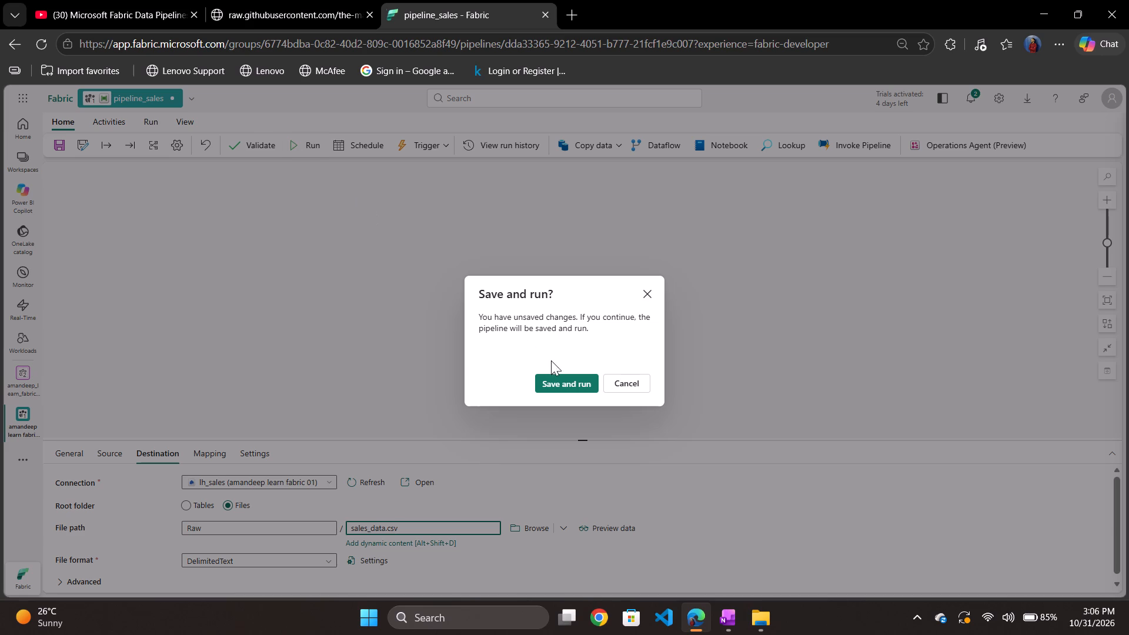
{"action": "left_click", "coordinate": [556, 376]}
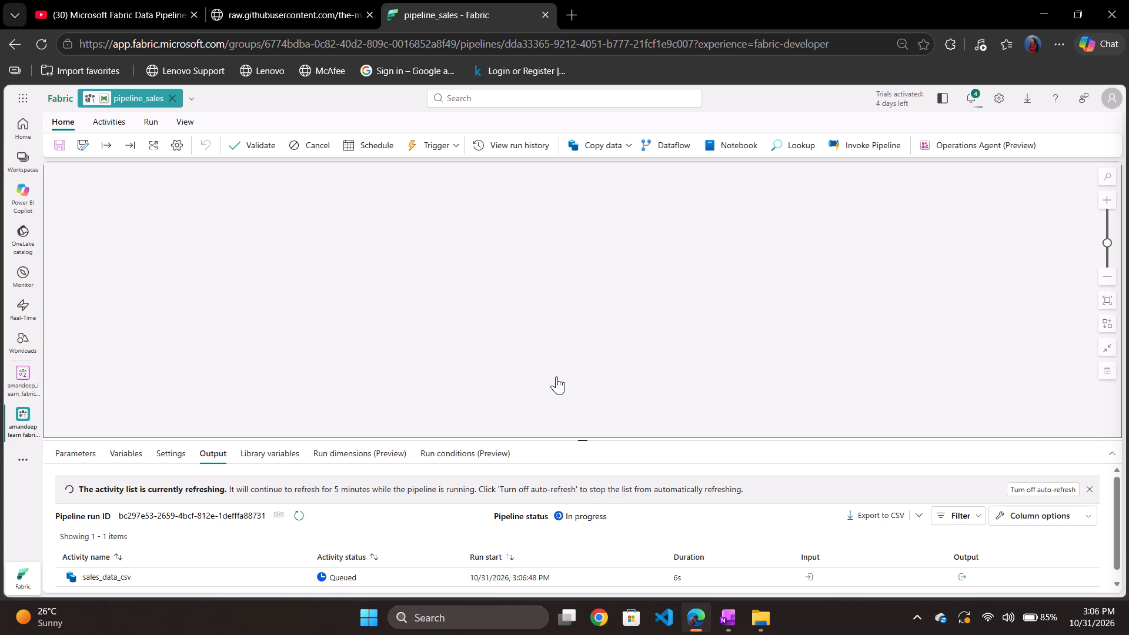
Monitor the pipeline run's output and the status of the sales_data_csv activity.
{"action": "scroll", "coordinate": [556, 376], "scroll_direction": "down", "scroll_amount": 4}
{"action": "scroll", "coordinate": [399, 507], "scroll_direction": "down", "scroll_amount": 1}
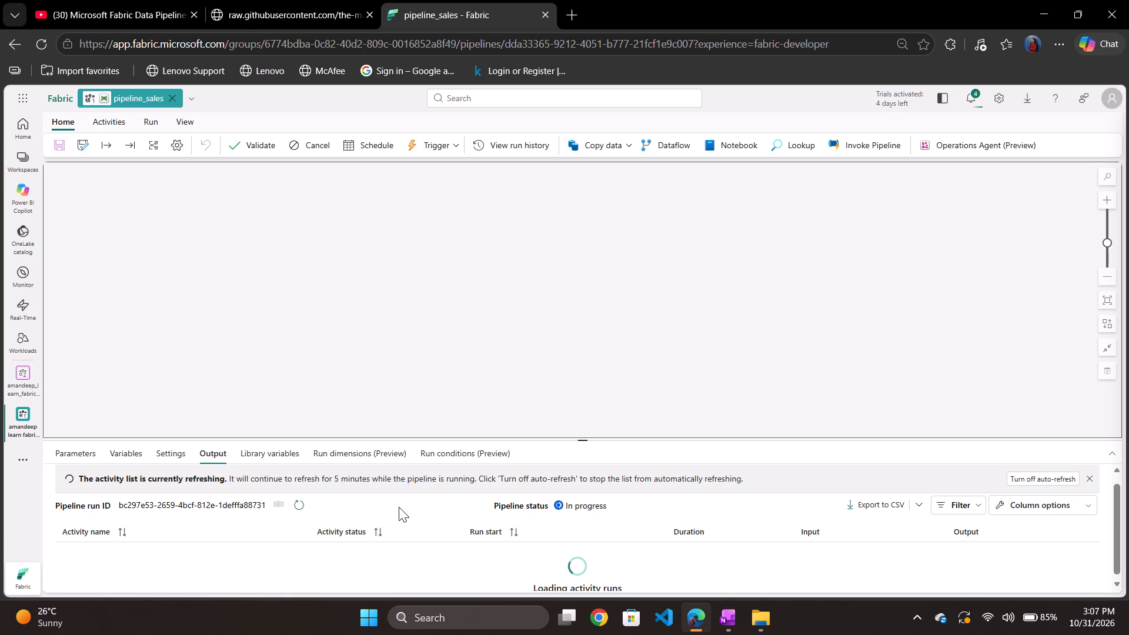
{"action": "scroll", "coordinate": [399, 507], "scroll_direction": "down", "scroll_amount": 1}
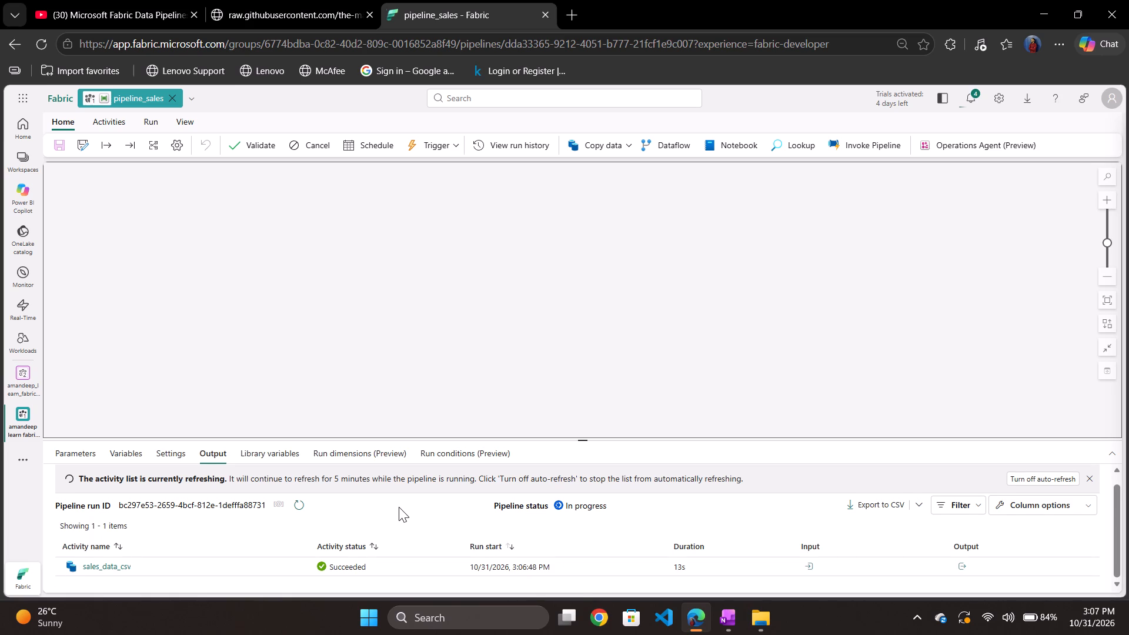
{"action": "scroll", "coordinate": [399, 507], "scroll_direction": "down", "scroll_amount": 2}
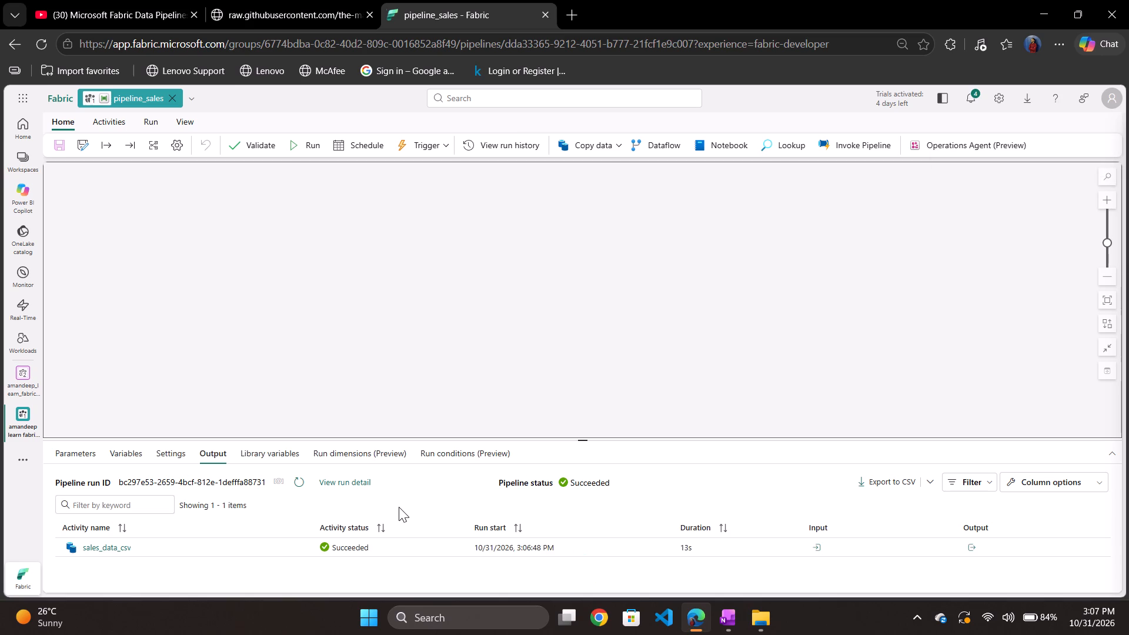
{"action": "scroll", "coordinate": [399, 507], "scroll_direction": "down", "scroll_amount": 2}
Open the lh_sales lakehouse from the amandeep learn fabric 01 workspace and inspect sales_data.csv in the Raw folder under Files.
{"action": "left_click", "coordinate": [28, 165]}
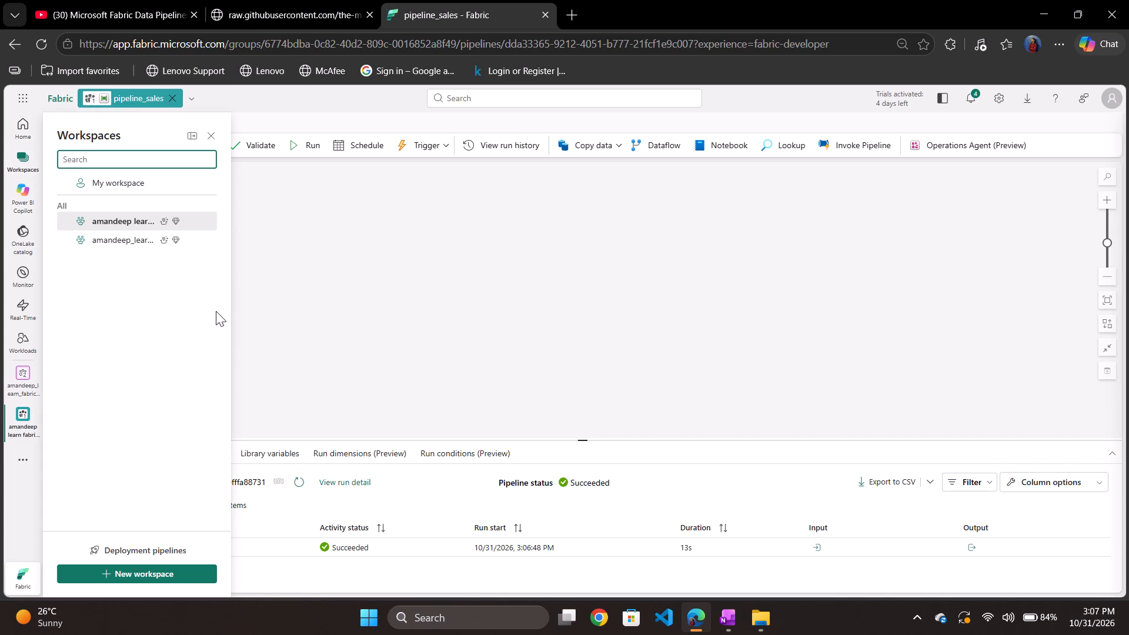
{"action": "double_click", "coordinate": [128, 218]}
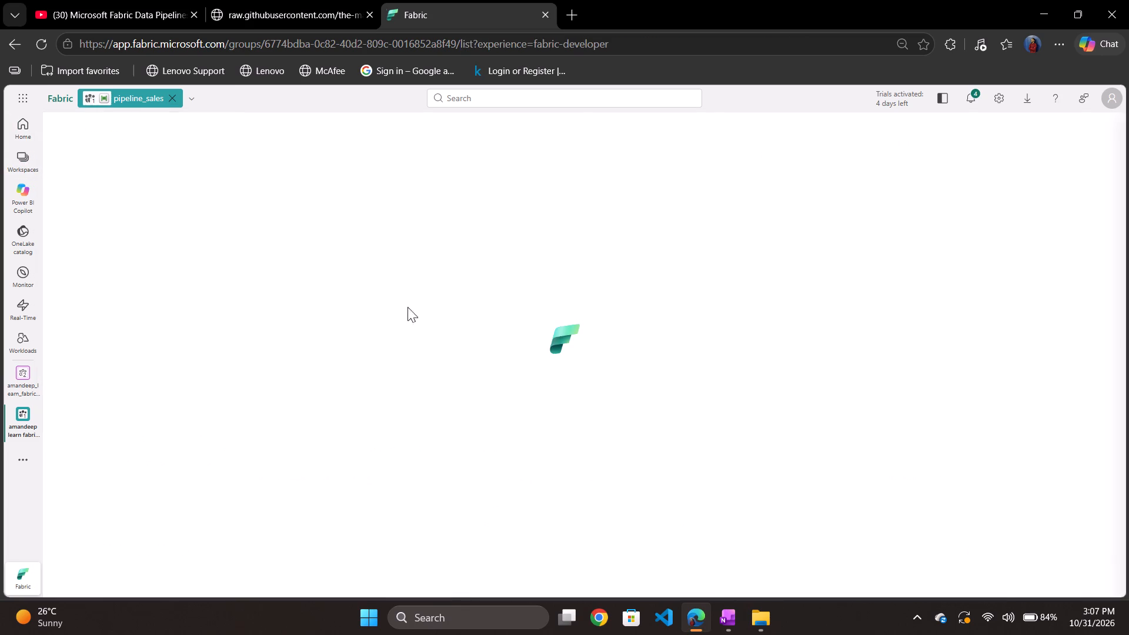
{"action": "scroll", "coordinate": [447, 342], "scroll_direction": "down", "scroll_amount": 1}
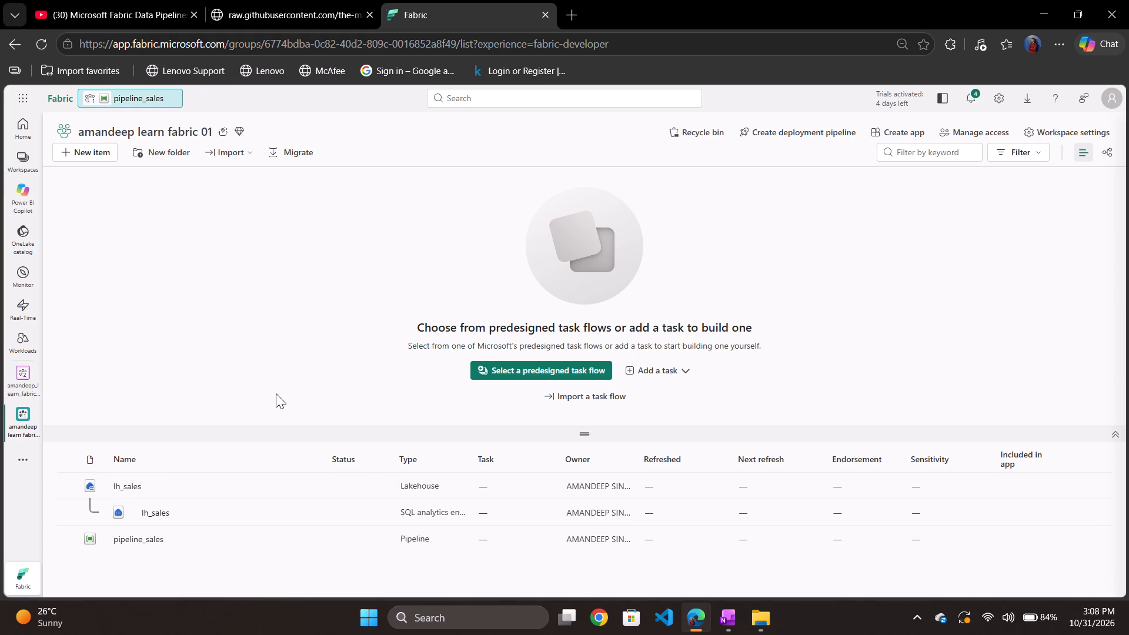
{"action": "left_click", "coordinate": [126, 486]}
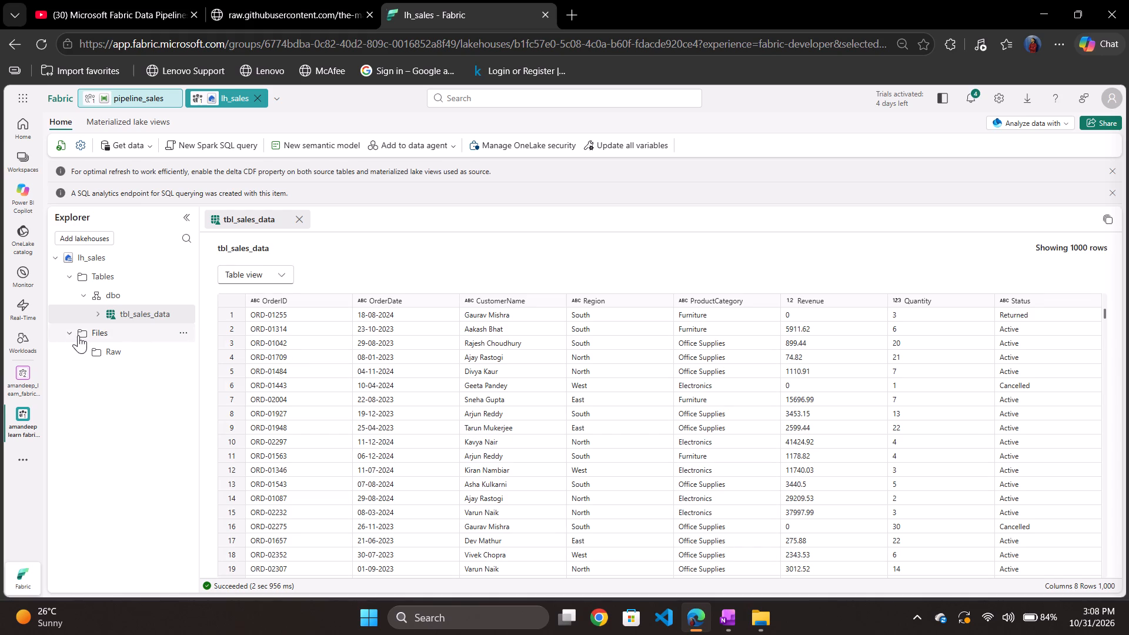
{"action": "left_click", "coordinate": [101, 347]}
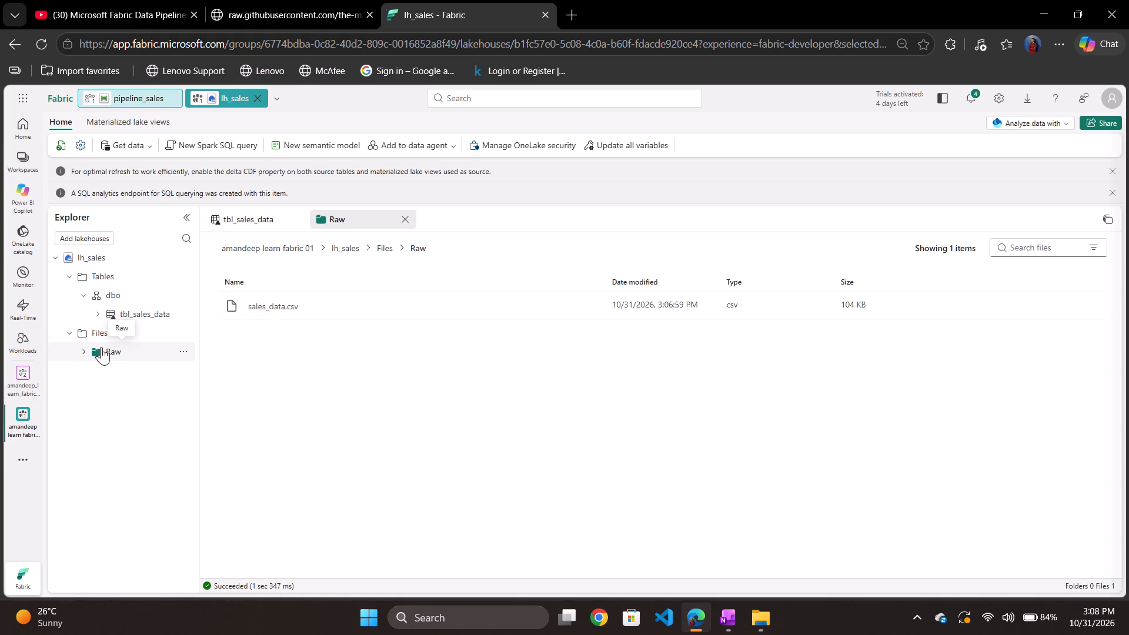
{"action": "left_click", "coordinate": [287, 307]}
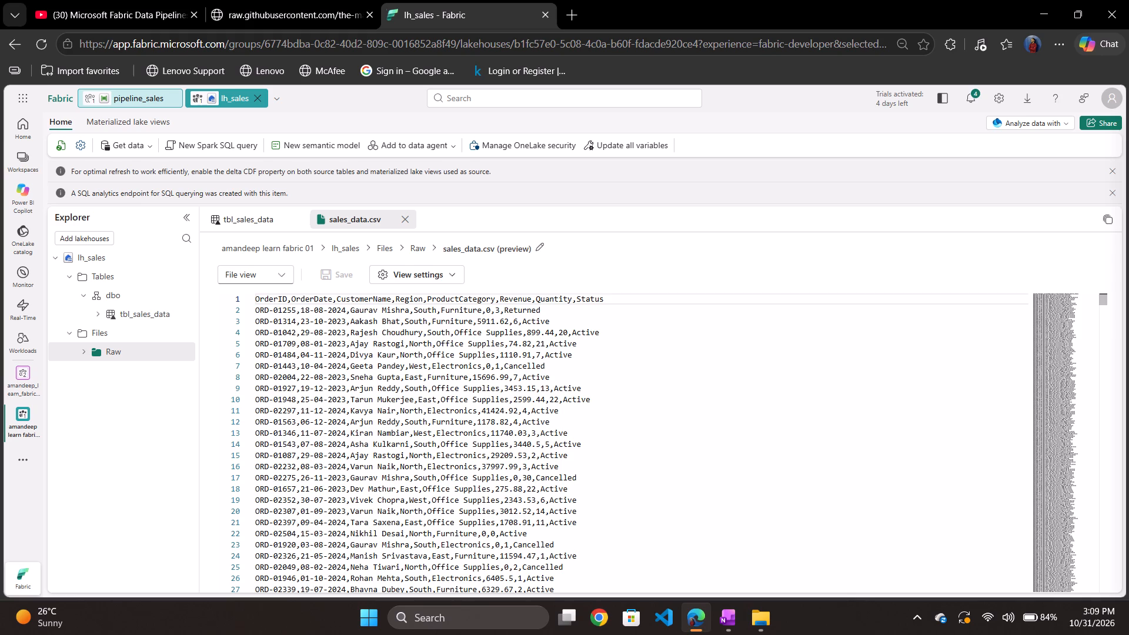
{"action": "left_click", "coordinate": [83, 356]}
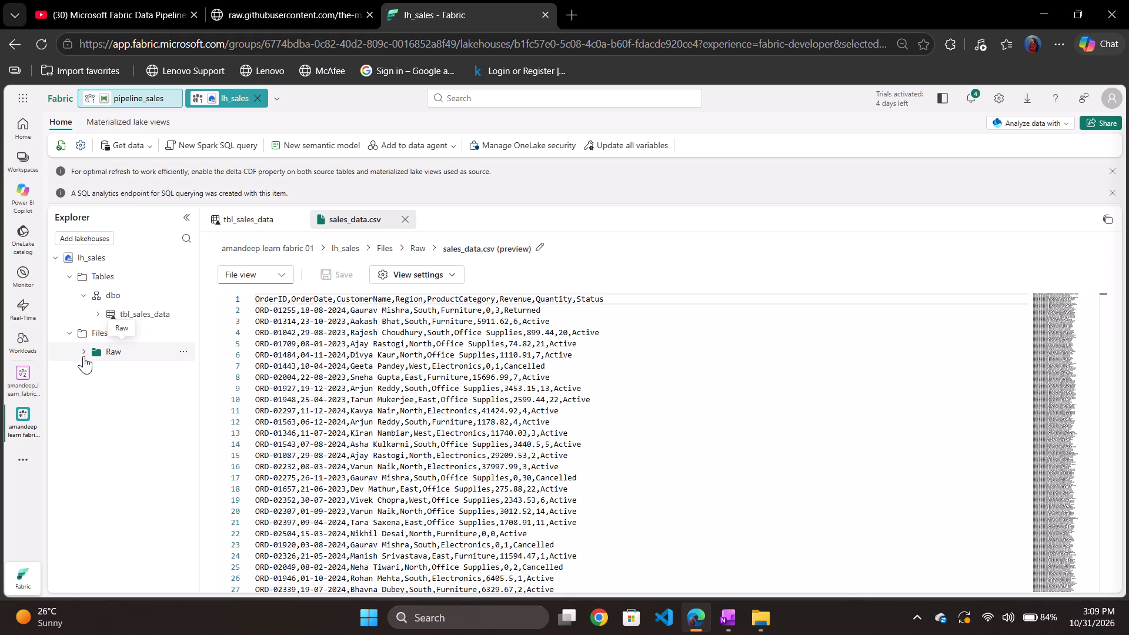
{"action": "left_click", "coordinate": [83, 356]}
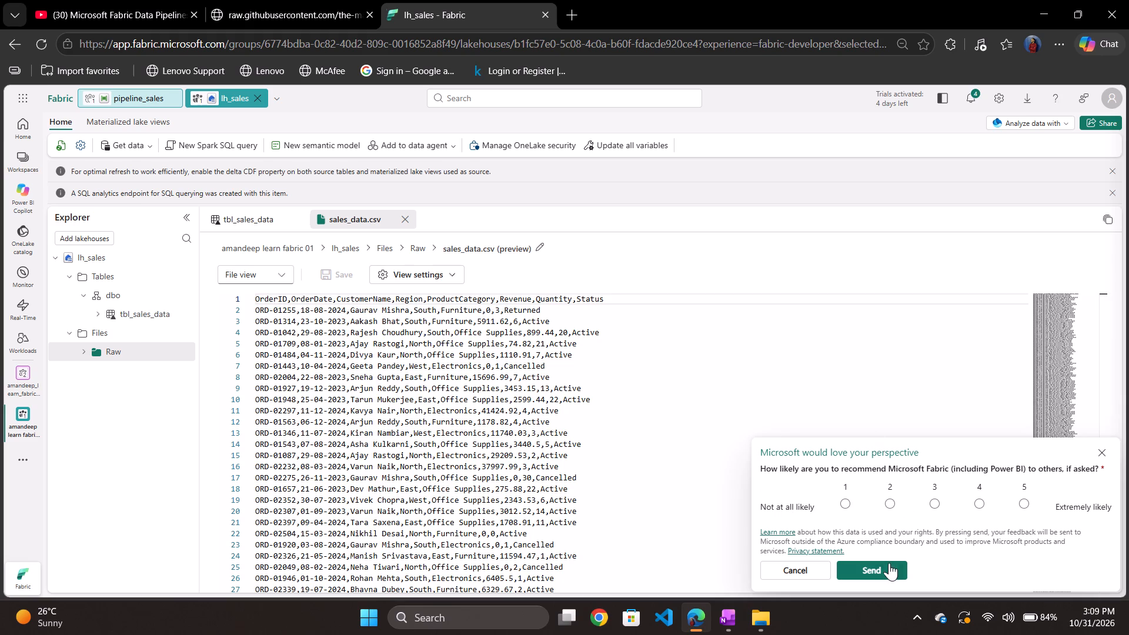
Submit a rating of 5 for recommending Microsoft Fabric in the feedback survey and dismiss the follow-up comment form.
{"action": "left_click", "coordinate": [847, 504]}
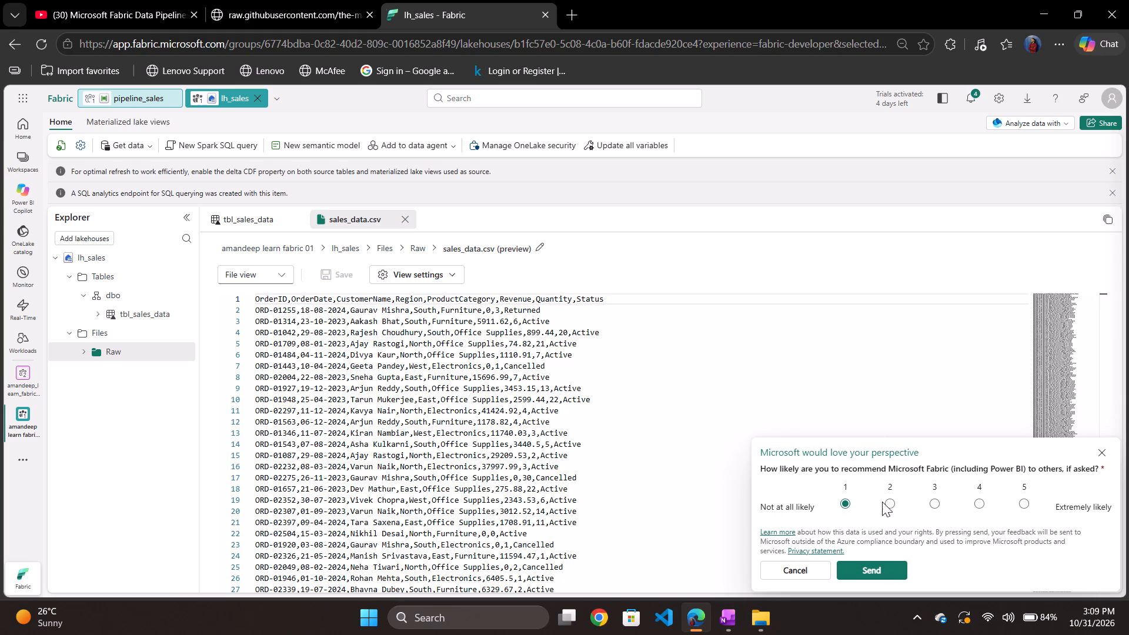
{"action": "left_click", "coordinate": [896, 497]}
{"action": "left_click", "coordinate": [1021, 499]}
{"action": "left_click", "coordinate": [882, 572]}
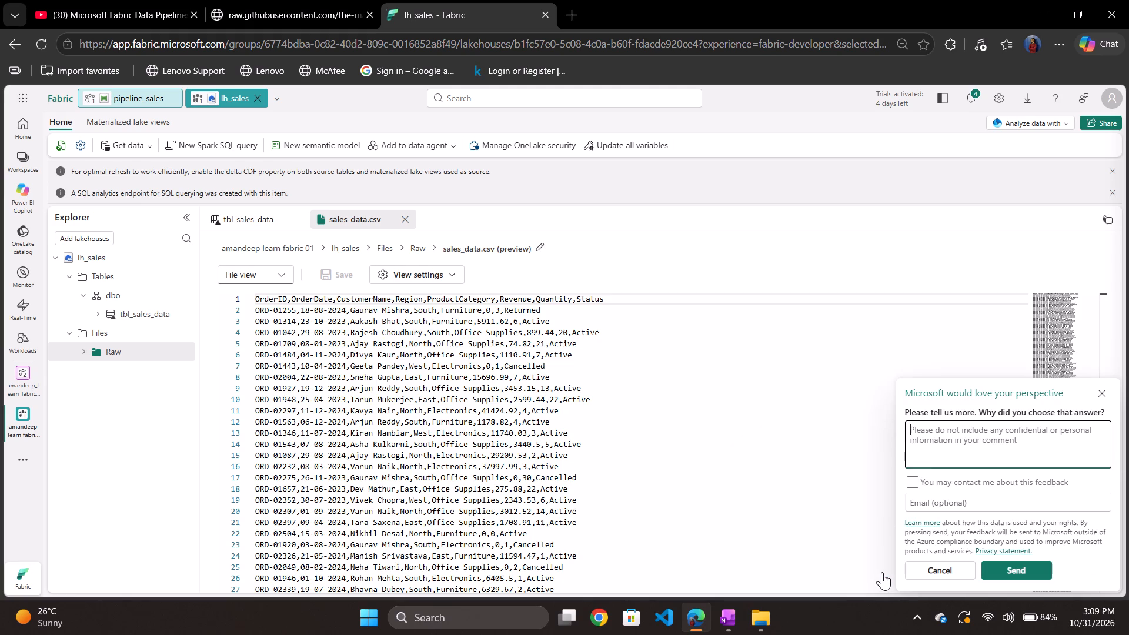
{"action": "left_click", "coordinate": [1101, 399]}
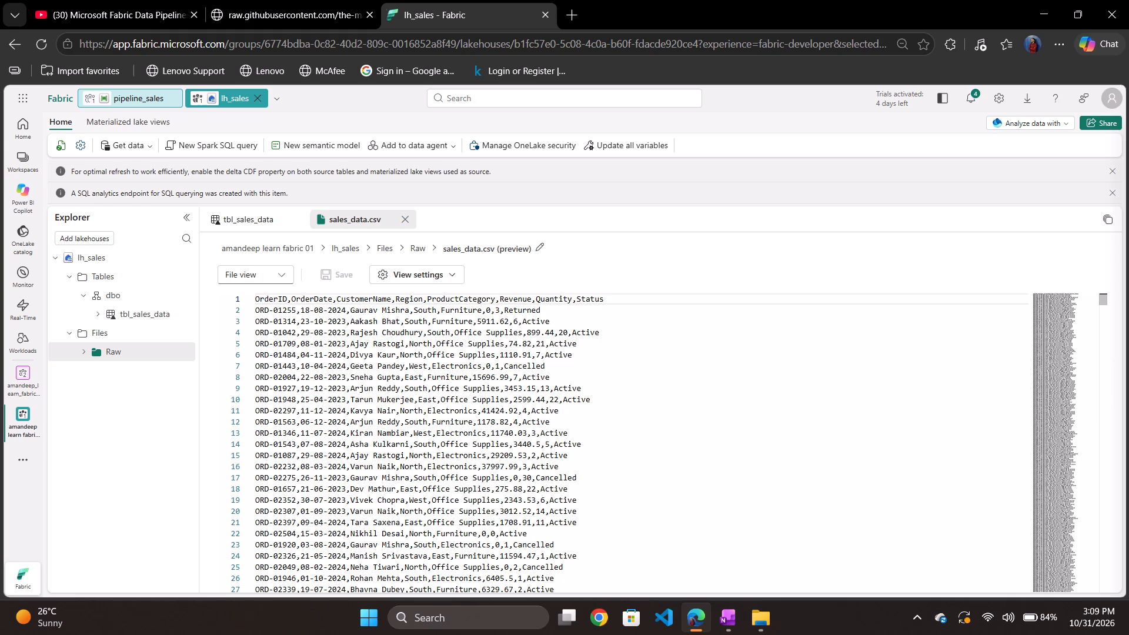
Start a new Notebook item in the amandeep learn fabric 01 workspace, filtering the item types by "note".
{"action": "left_click", "coordinate": [16, 44]}
{"action": "left_click", "coordinate": [25, 160]}
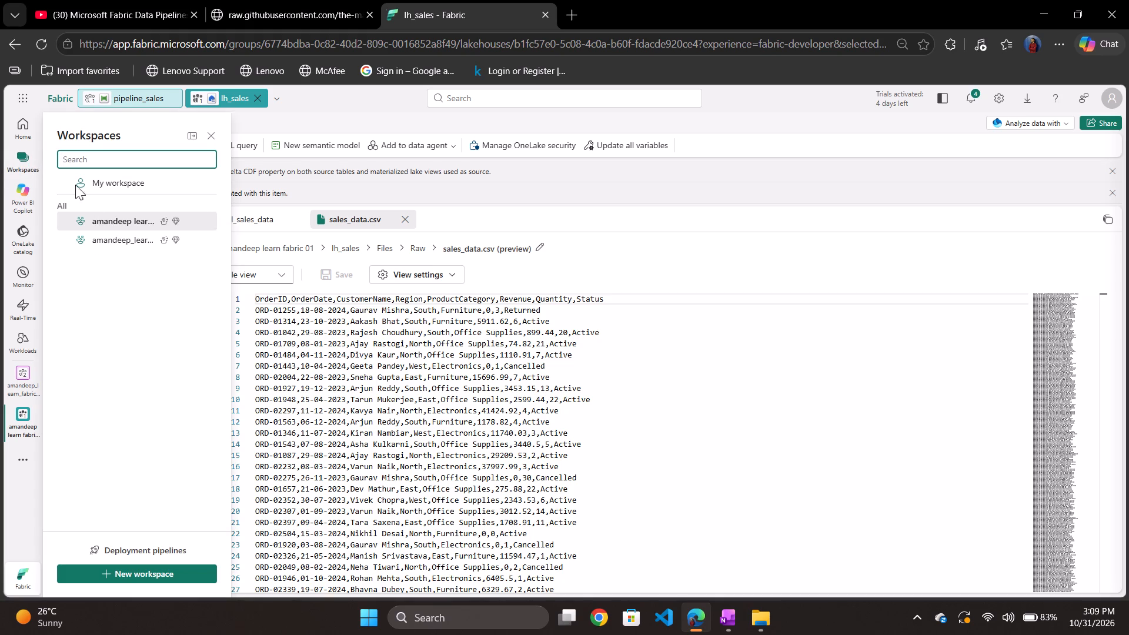
{"action": "double_click", "coordinate": [115, 217]}
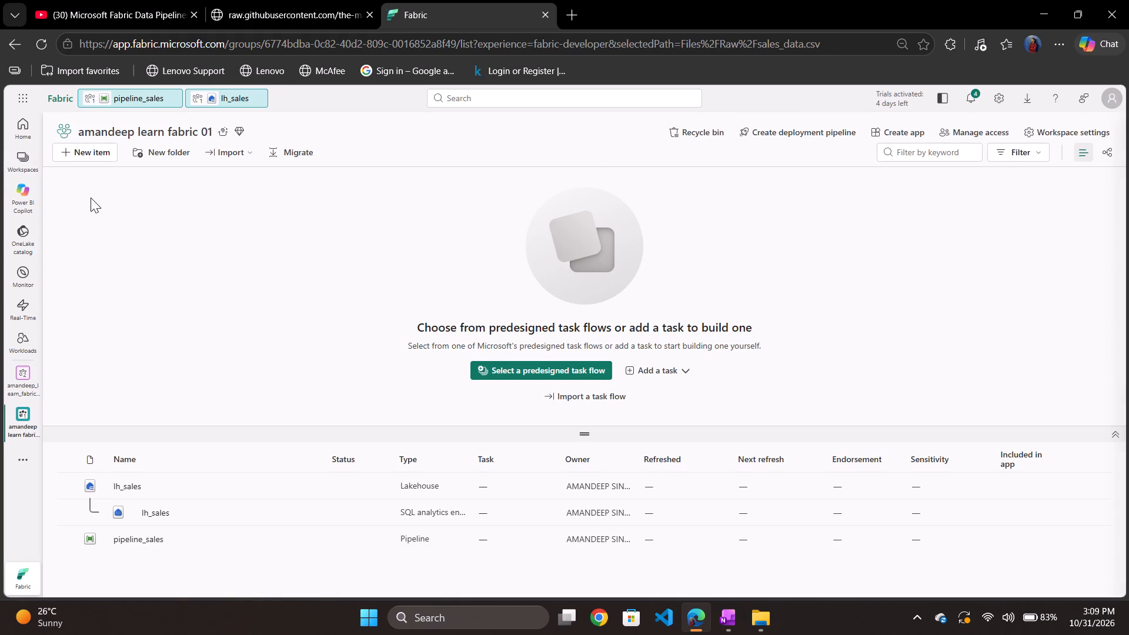
{"action": "scroll", "coordinate": [248, 386], "scroll_direction": "down", "scroll_amount": 1}
{"action": "left_click", "coordinate": [81, 152]}
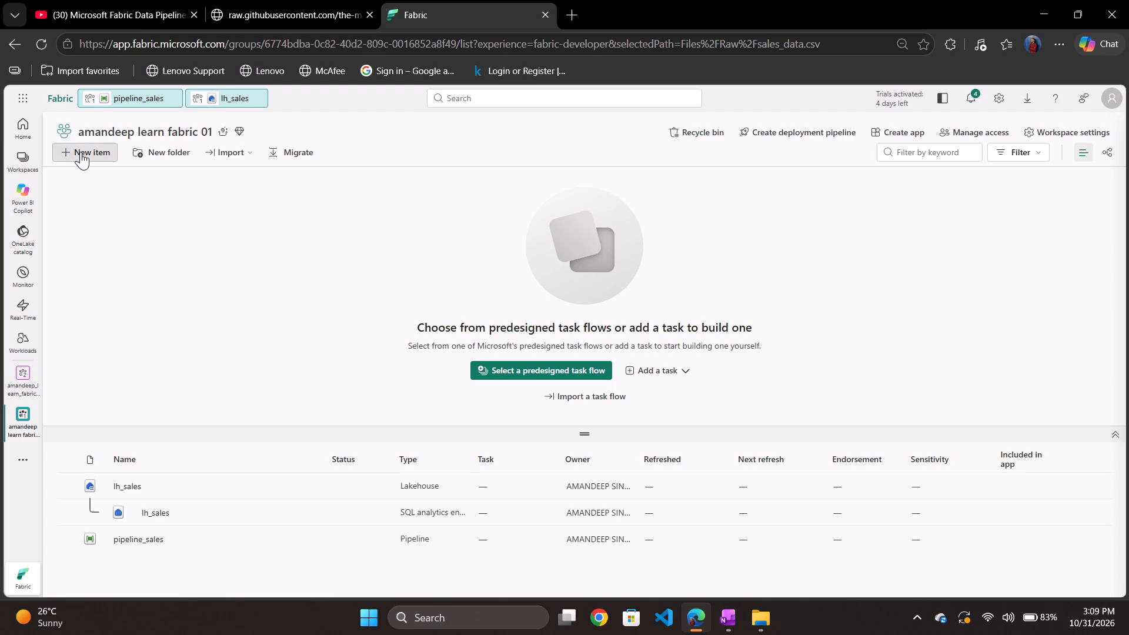
{"action": "left_click", "coordinate": [81, 152]}
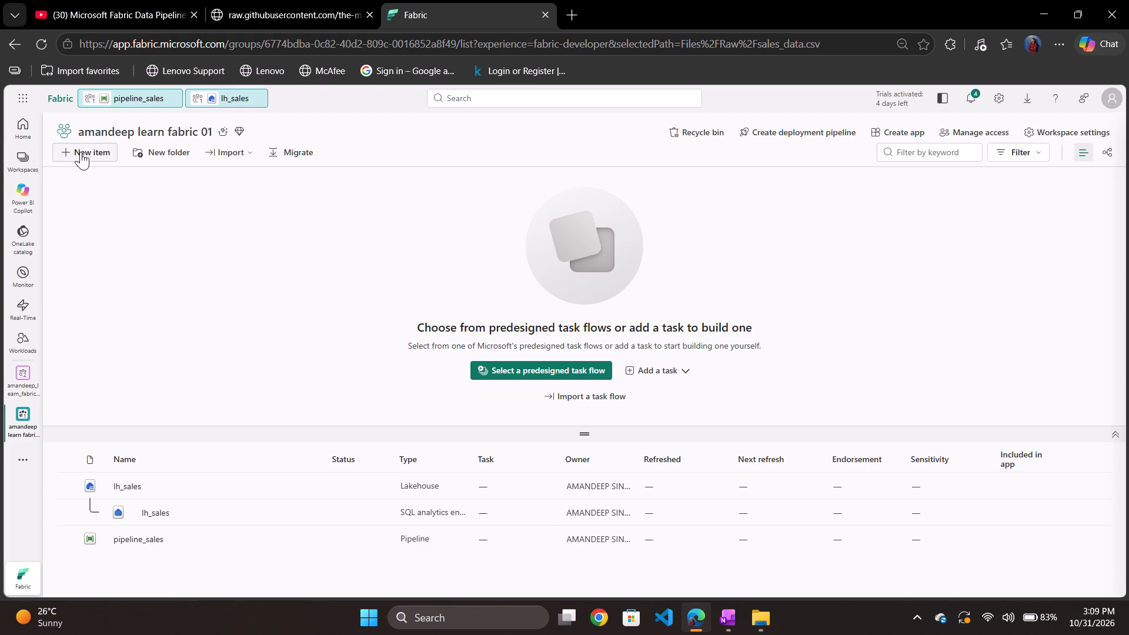
{"action": "left_click", "coordinate": [81, 152]}
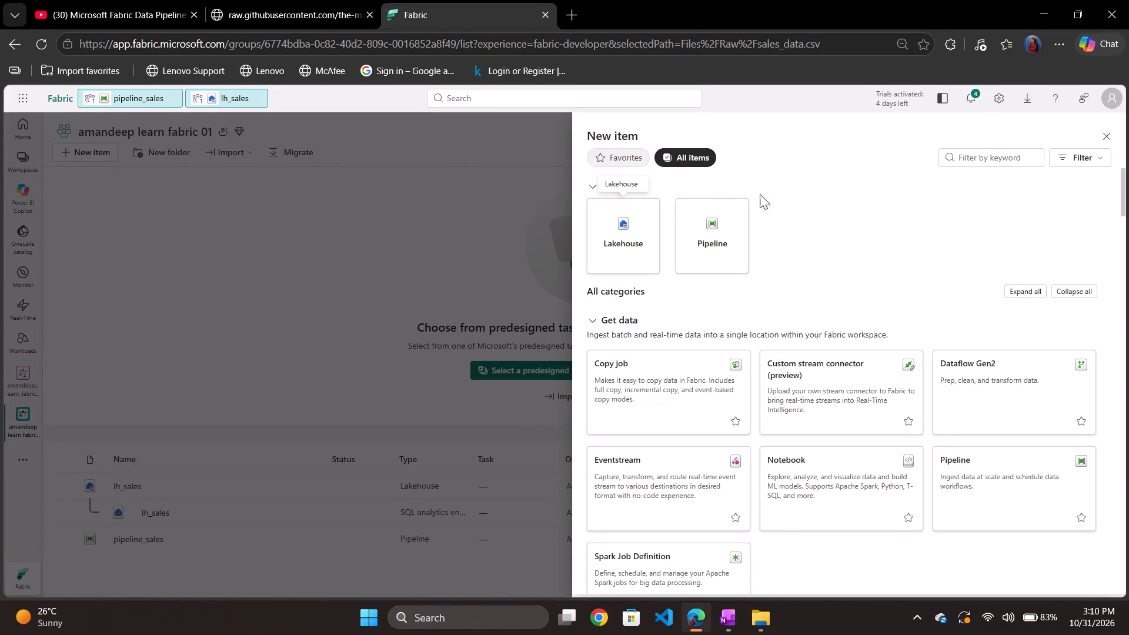
{"action": "scroll", "coordinate": [888, 283], "scroll_direction": "down", "scroll_amount": 1}
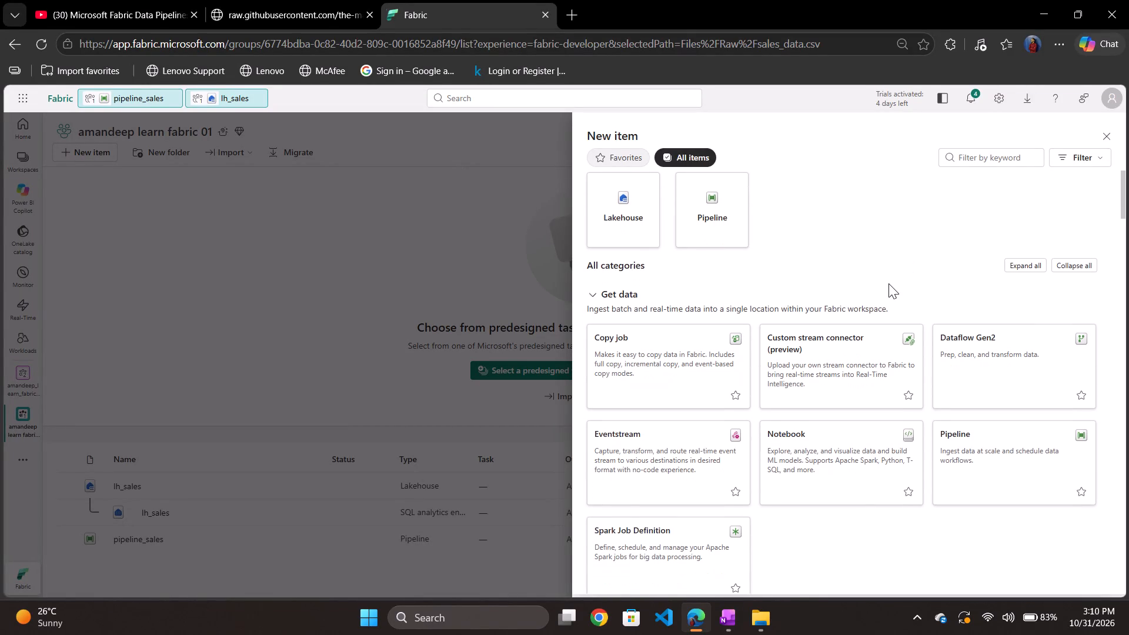
{"action": "scroll", "coordinate": [888, 283], "scroll_direction": "down", "scroll_amount": 1}
{"action": "scroll", "coordinate": [888, 283], "scroll_direction": "up", "scroll_amount": 1}
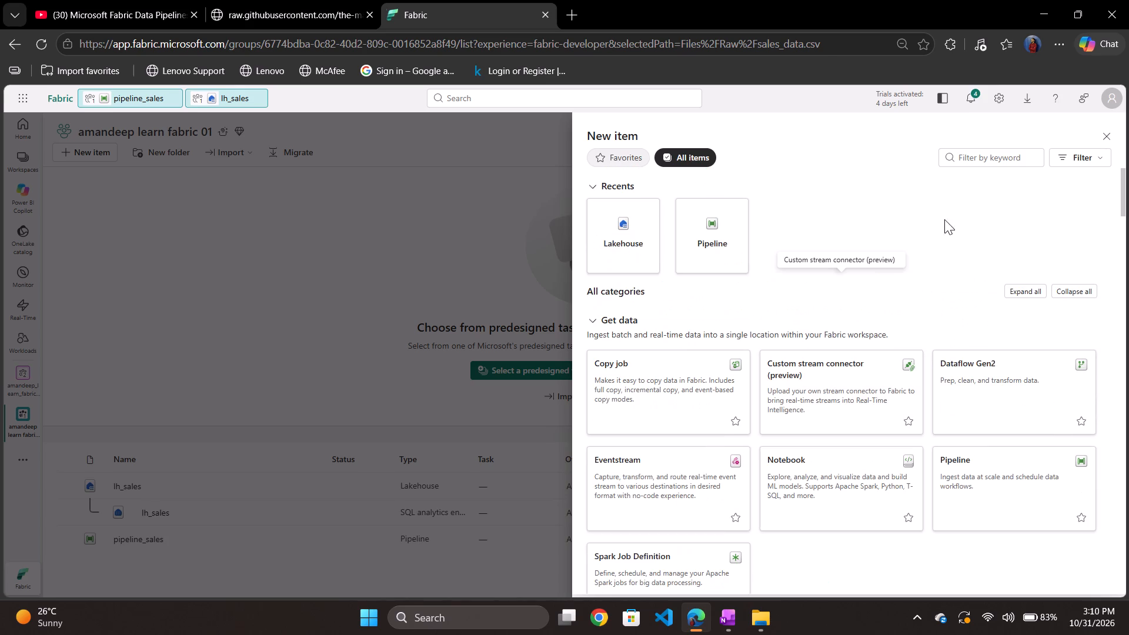
{"action": "left_click", "coordinate": [986, 157]}
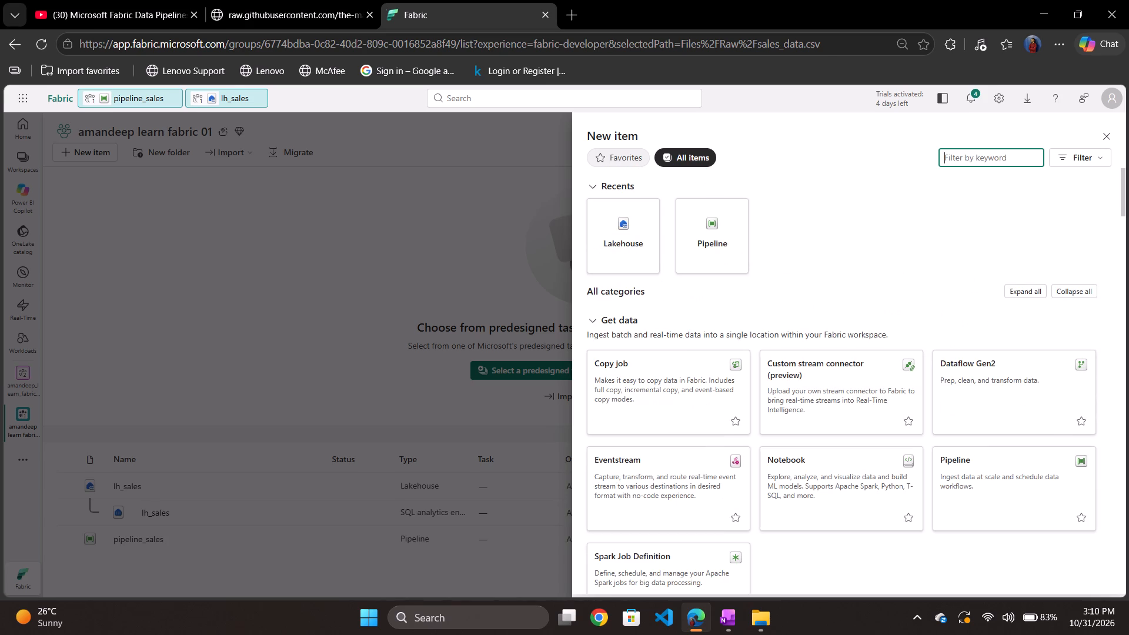
{"action": "type", "text": "note"}
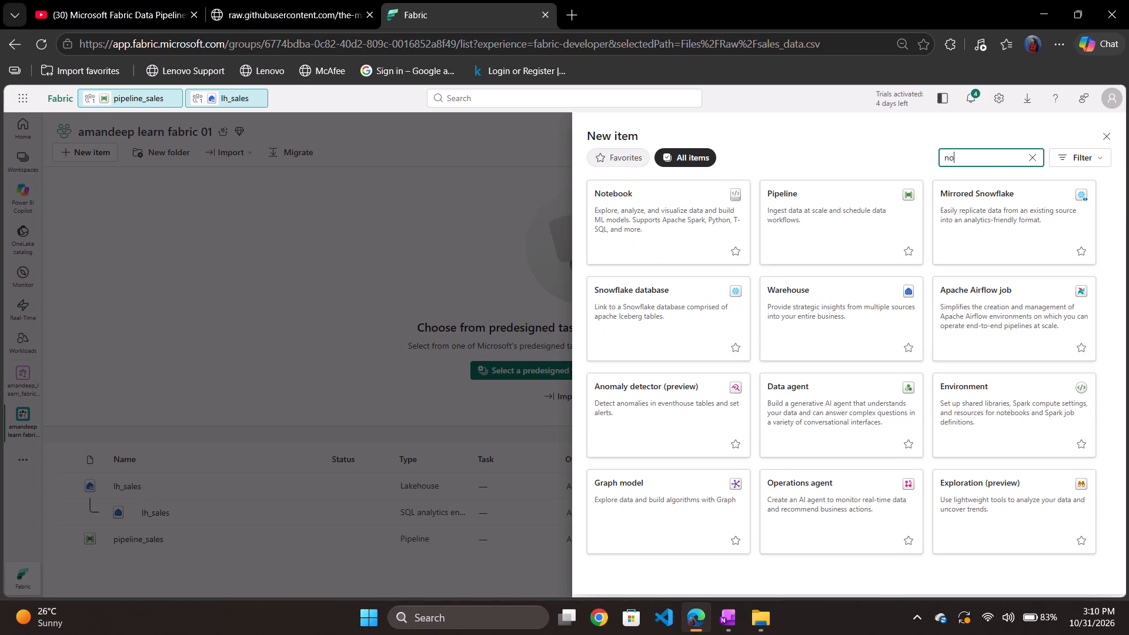
{"action": "left_click", "coordinate": [686, 209]}
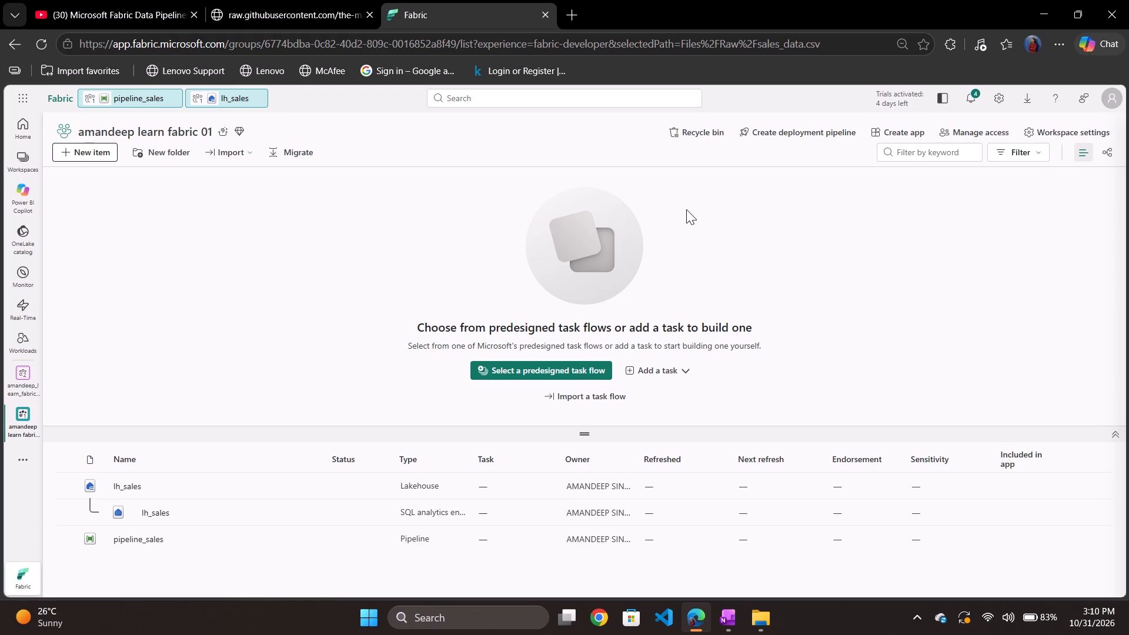
Name the new notebook nb_load_to_delta and create it in the amandeep learn fabric 01 workspace.
{"action": "type", "text": "nb"}
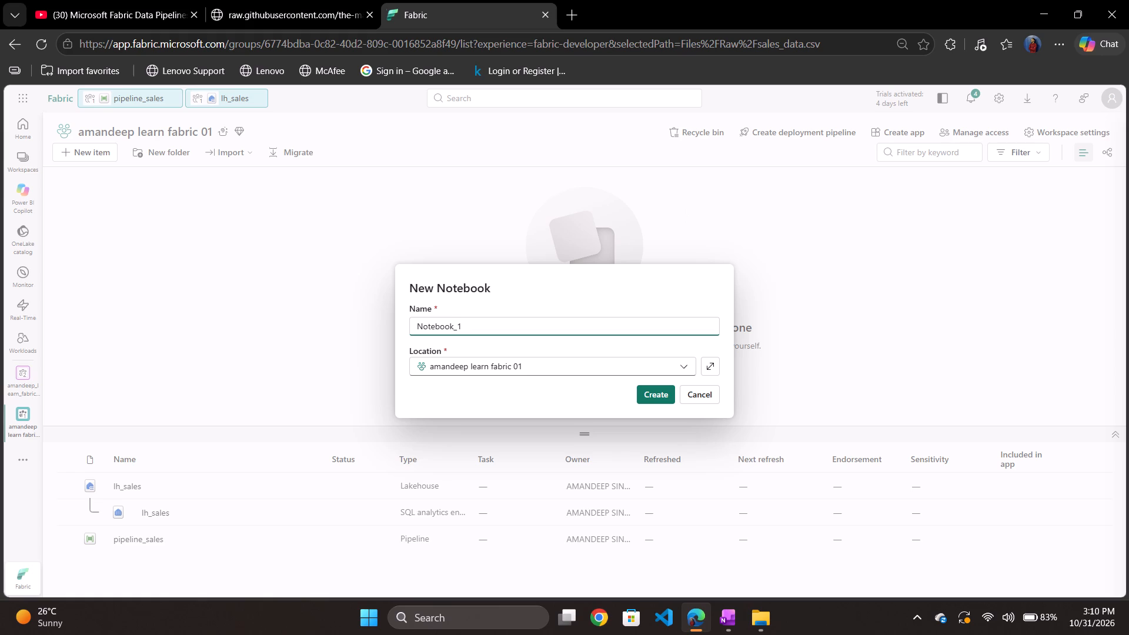
{"action": "key", "text": "BackSpace"}
{"action": "key", "text": "BackSpace"}
{"action": "key", "text": "BackSpace"}
{"action": "key", "text": "BackSpace"}
{"action": "key", "text": "BackSpace"}
{"action": "key", "text": "BackSpace"}
{"action": "key", "text": "BackSpace"}
{"action": "key", "text": "BackSpace"}
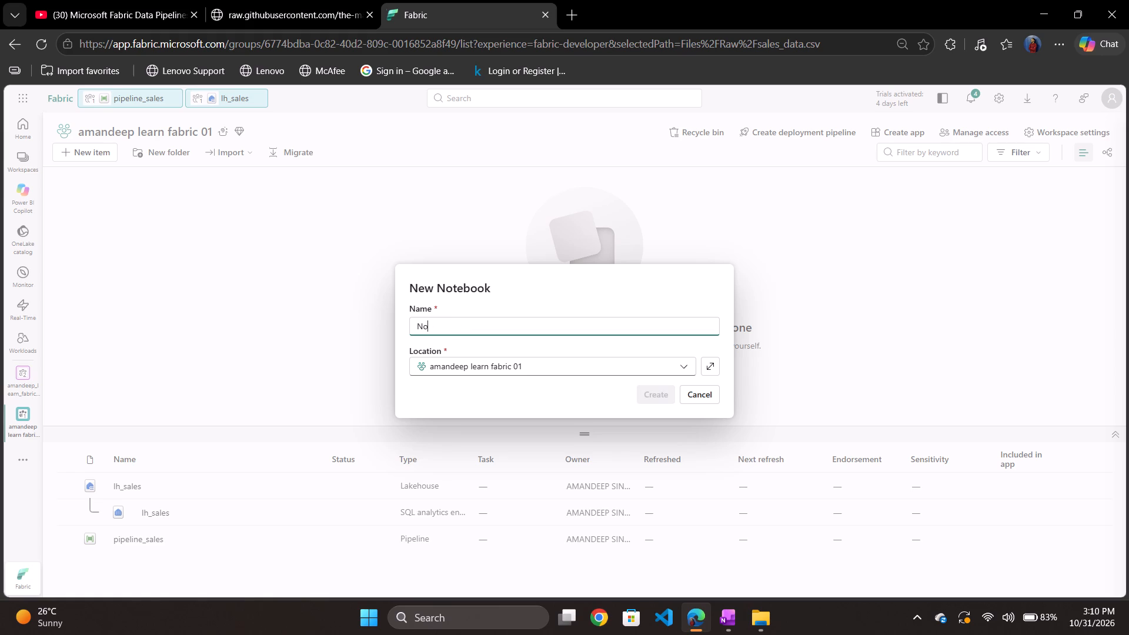
{"action": "key", "text": "BackSpace"}
{"action": "key", "text": "BackSpace"}
{"action": "key", "text": "BackSpace"}
{"action": "type", "text": "nb"}
{"action": "key", "text": "shift+underscore"}
{"action": "type", "text": "load"}
{"action": "type", "text": "_to"}
{"action": "key", "text": "space"}
{"action": "key", "text": "BackSpace"}
{"action": "type", "text": "_delta"}
{"action": "left_click", "coordinate": [652, 397]}
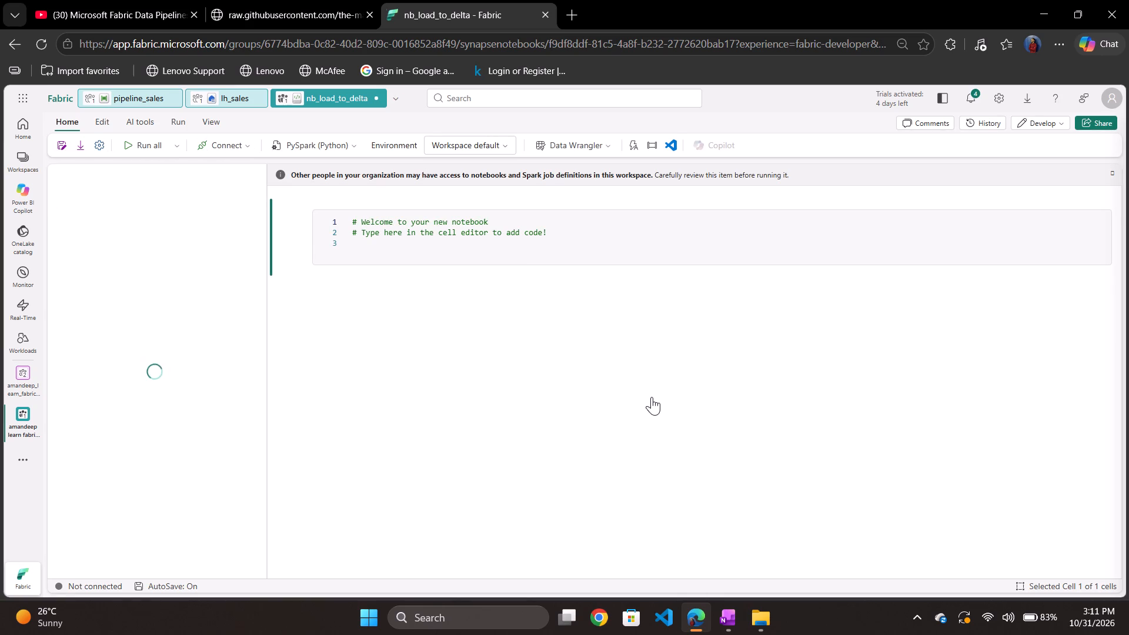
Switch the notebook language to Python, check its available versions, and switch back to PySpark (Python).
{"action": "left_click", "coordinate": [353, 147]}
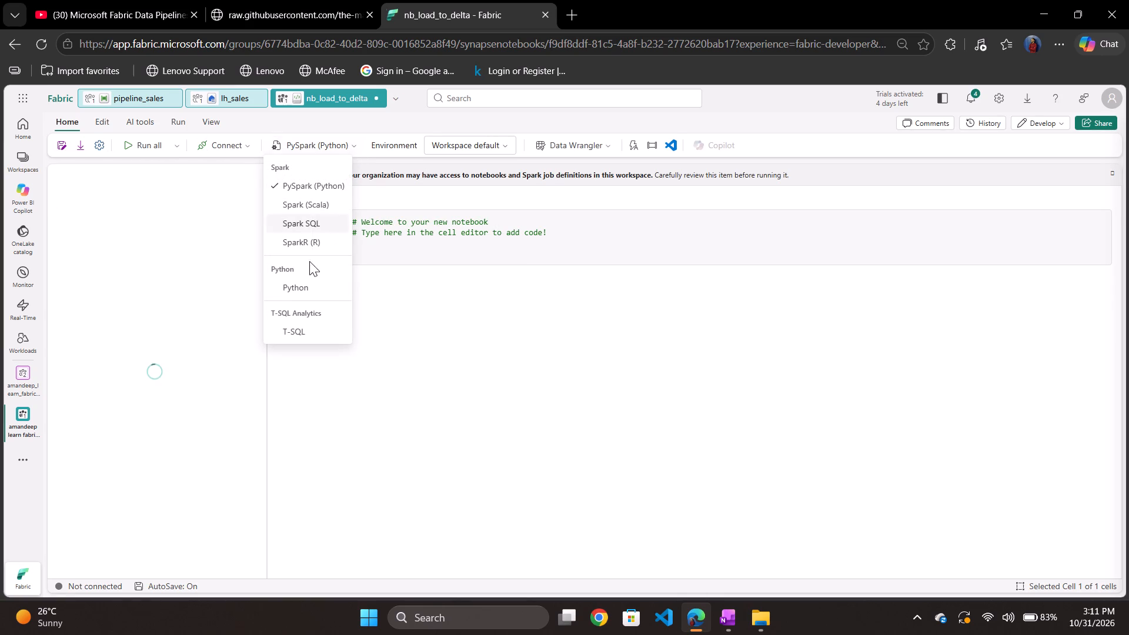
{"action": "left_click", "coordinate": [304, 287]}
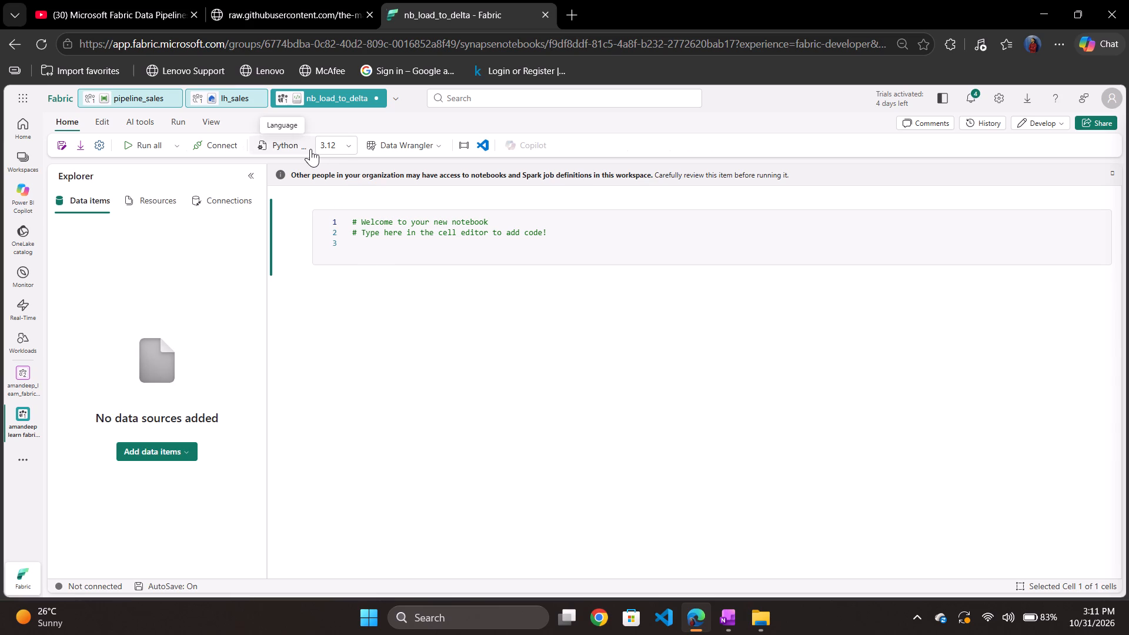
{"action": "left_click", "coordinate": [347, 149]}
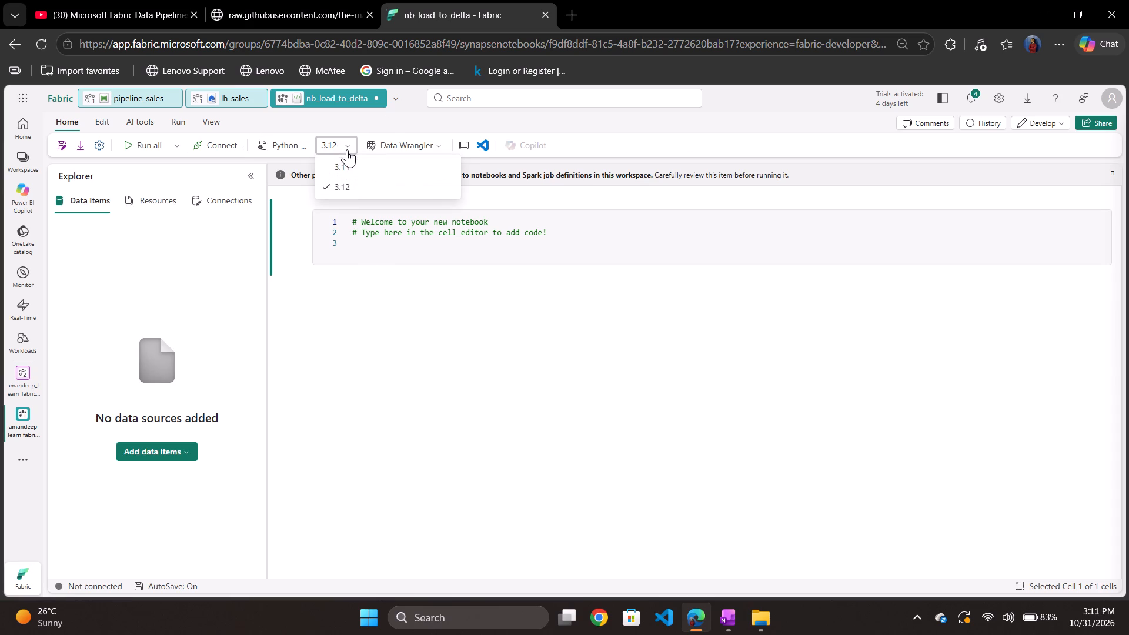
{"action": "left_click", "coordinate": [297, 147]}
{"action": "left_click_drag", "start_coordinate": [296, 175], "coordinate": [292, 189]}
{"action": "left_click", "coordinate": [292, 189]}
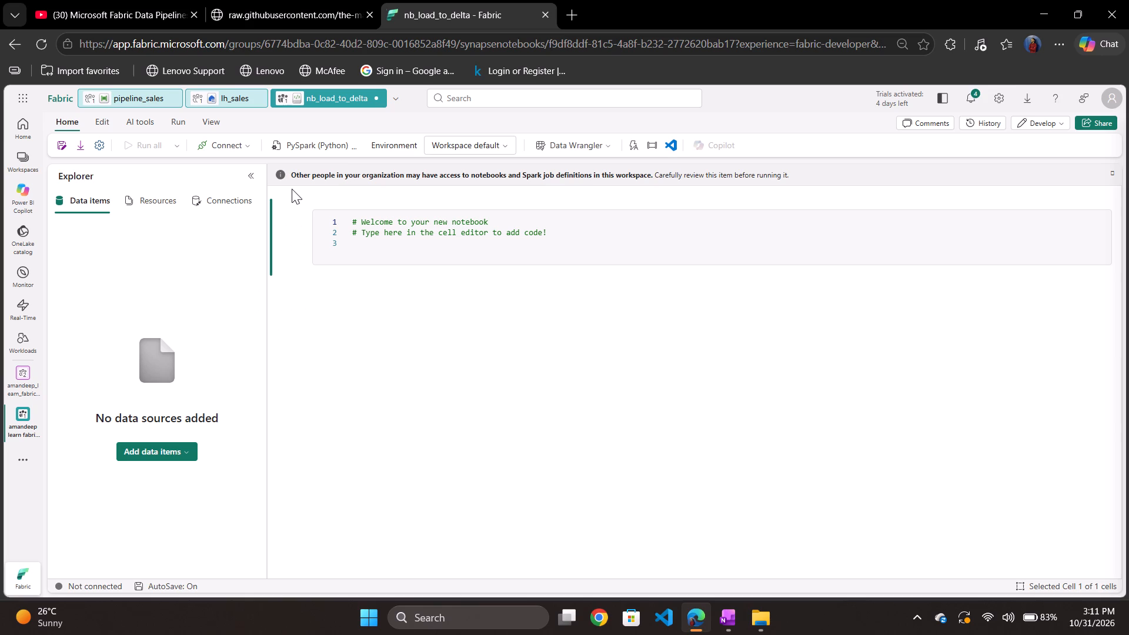
In OneNote, add "lakehouse,notebook," before "pipelines" in the Pipeline page's second line, save the note, and close OneNote.
{"action": "left_click", "coordinate": [1046, 12]}
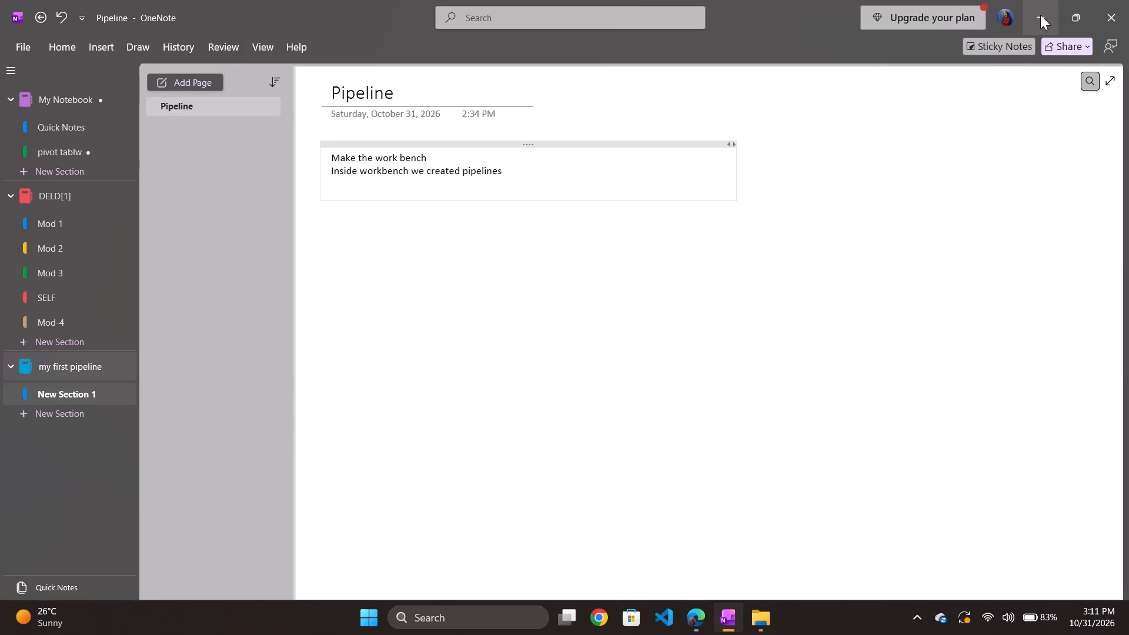
{"action": "left_click", "coordinate": [1040, 15]}
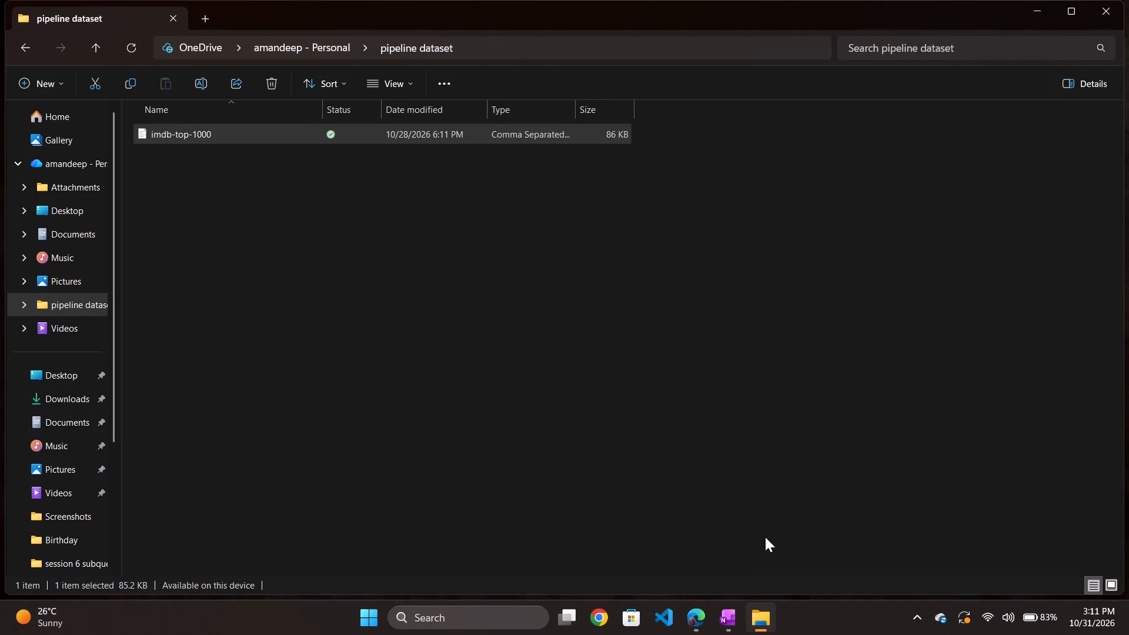
{"action": "left_click", "coordinate": [731, 603]}
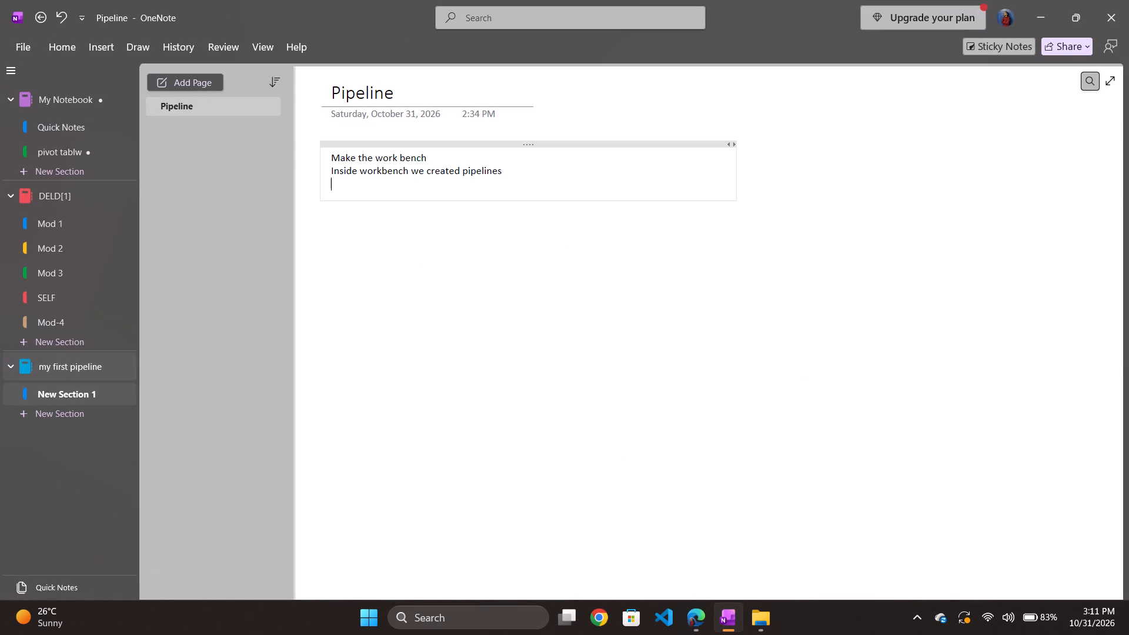
{"action": "left_click", "coordinate": [436, 162]}
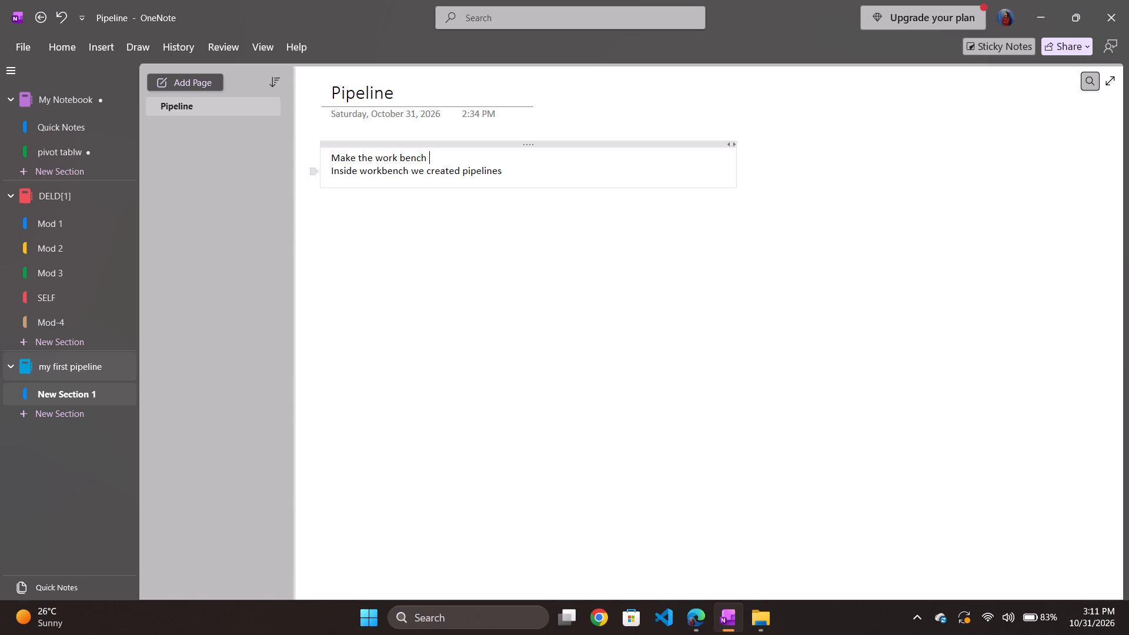
{"action": "left_click", "coordinate": [521, 174]}
{"action": "left_click", "coordinate": [462, 173]}
{"action": "key", "text": "space"}
{"action": "type", "text": "lakehoi"}
{"action": "key", "text": "BackSpace"}
{"action": "type", "text": "use"}
{"action": "key", "text": "comma"}
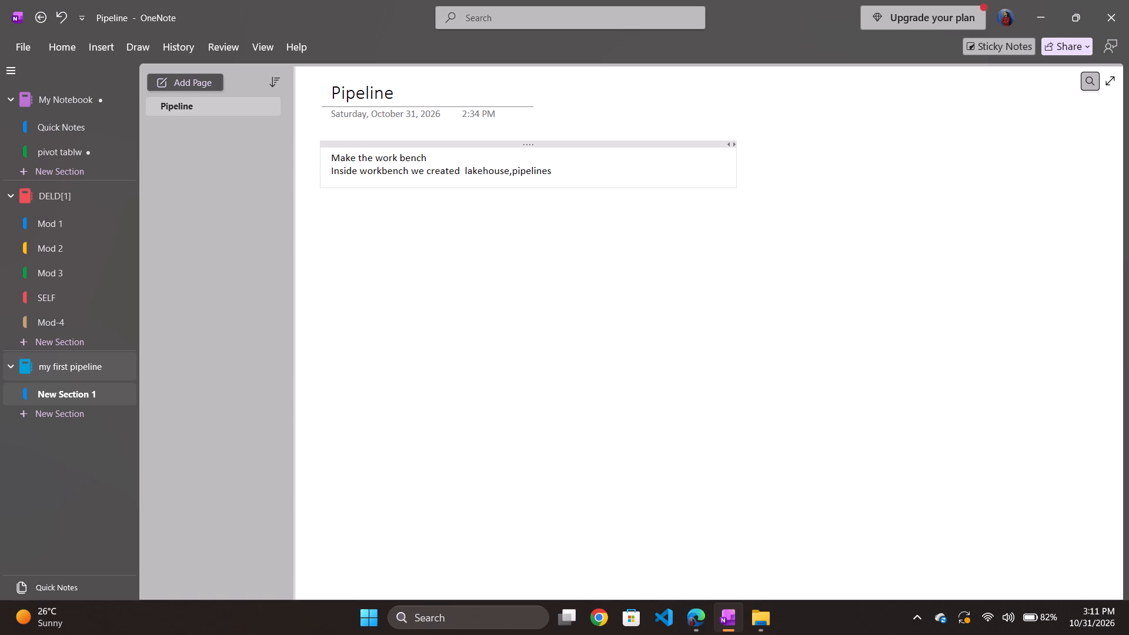
{"action": "key", "text": "comma"}
{"action": "key", "text": "Left"}
{"action": "type", "text": "notebook"}
{"action": "key", "text": "ctrl+s"}
{"action": "left_click", "coordinate": [1128, 0]}
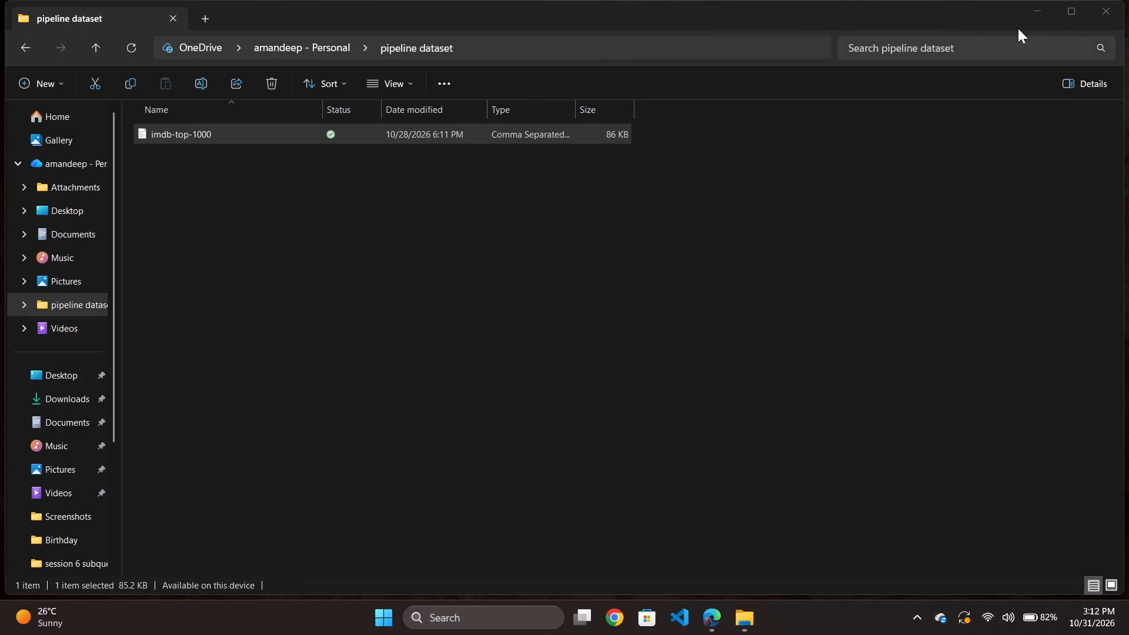
Minimize File Explorer and launch Kuro from the desktop.
{"action": "left_click", "coordinate": [1045, 15]}
{"action": "right_click", "coordinate": [714, 103]}
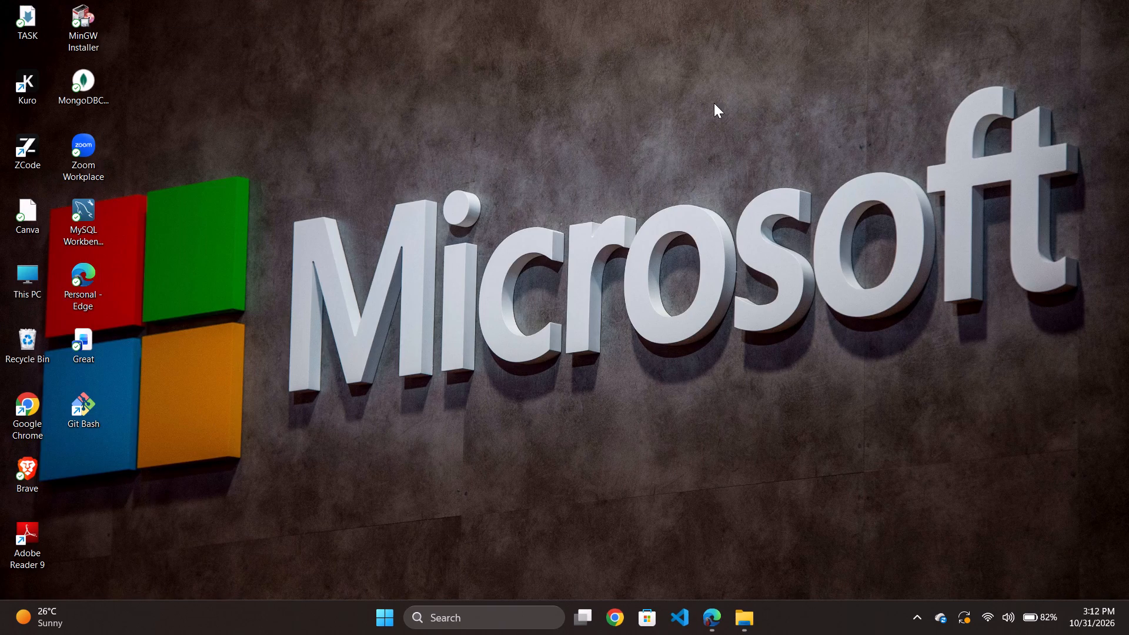
{"action": "left_click", "coordinate": [740, 161]}
{"action": "double_click", "coordinate": [25, 84]}
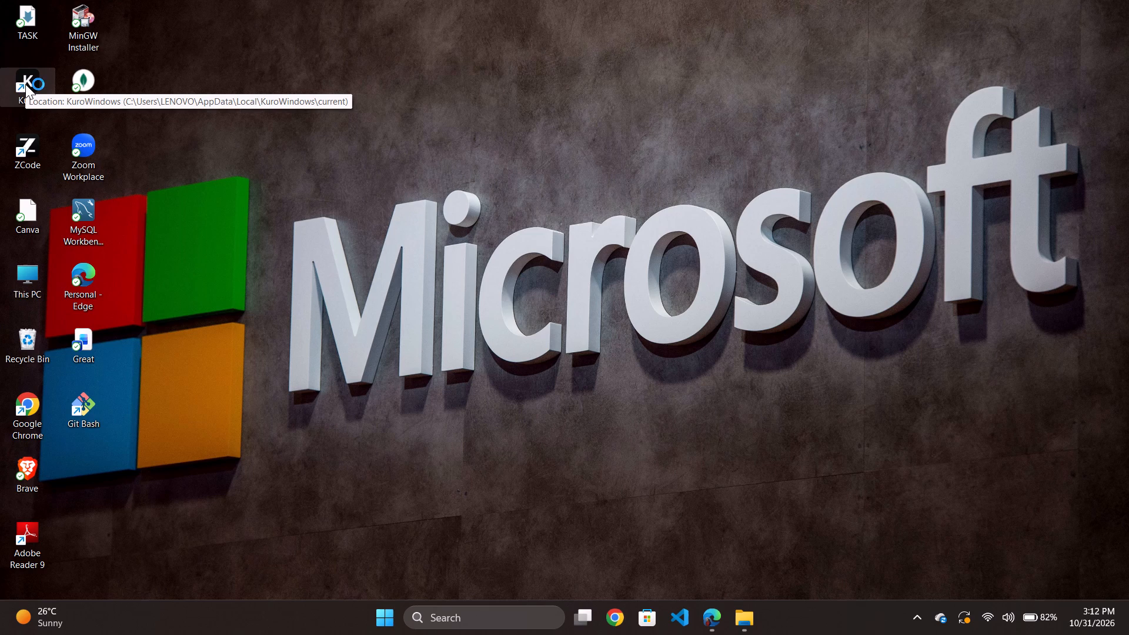
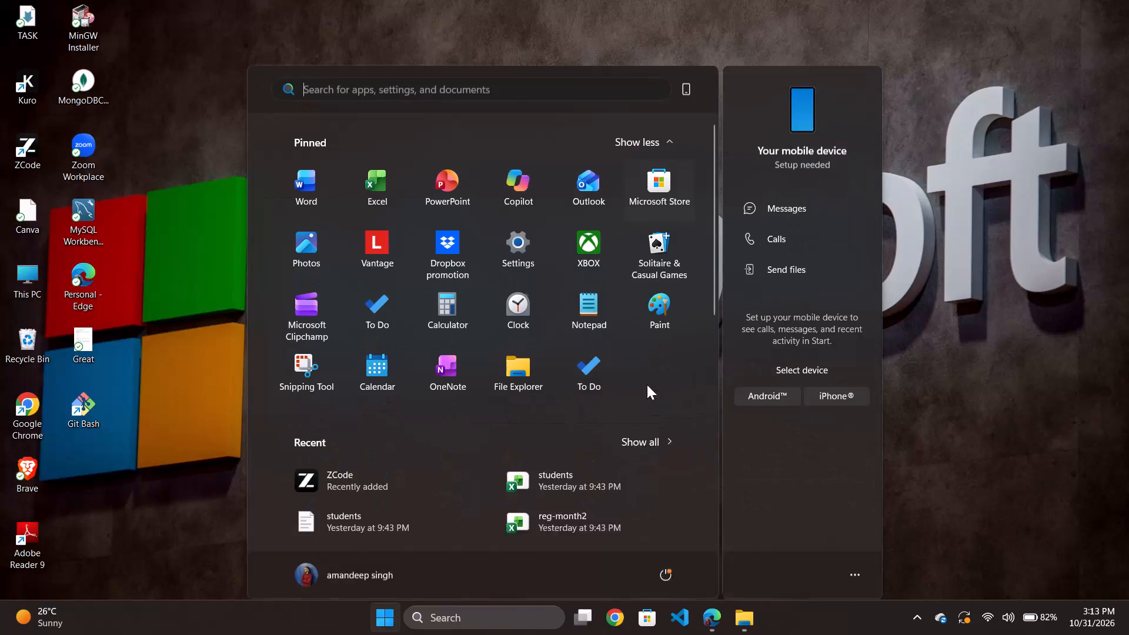
Shut down the computer without installing the pending updates.
{"action": "left_click", "coordinate": [659, 567]}
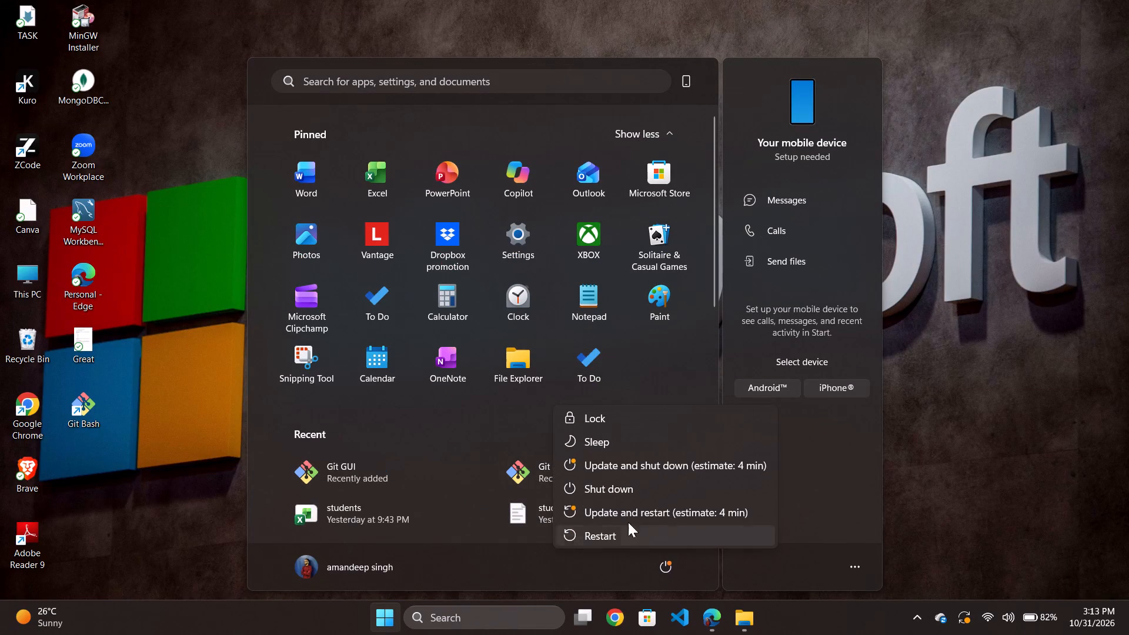
{"action": "left_click", "coordinate": [601, 492]}
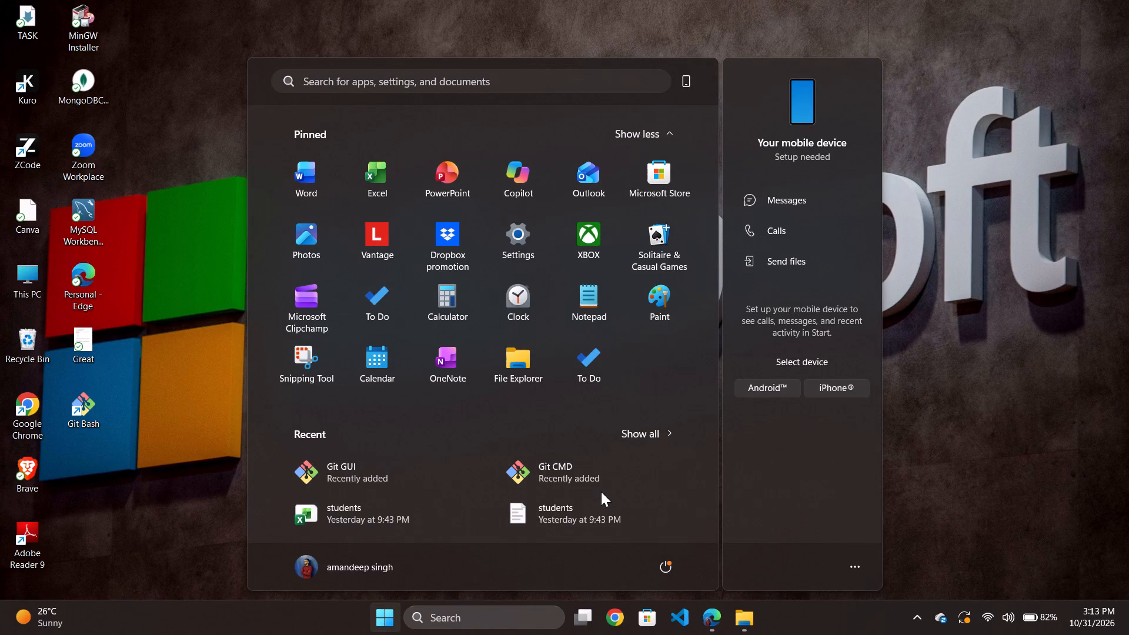